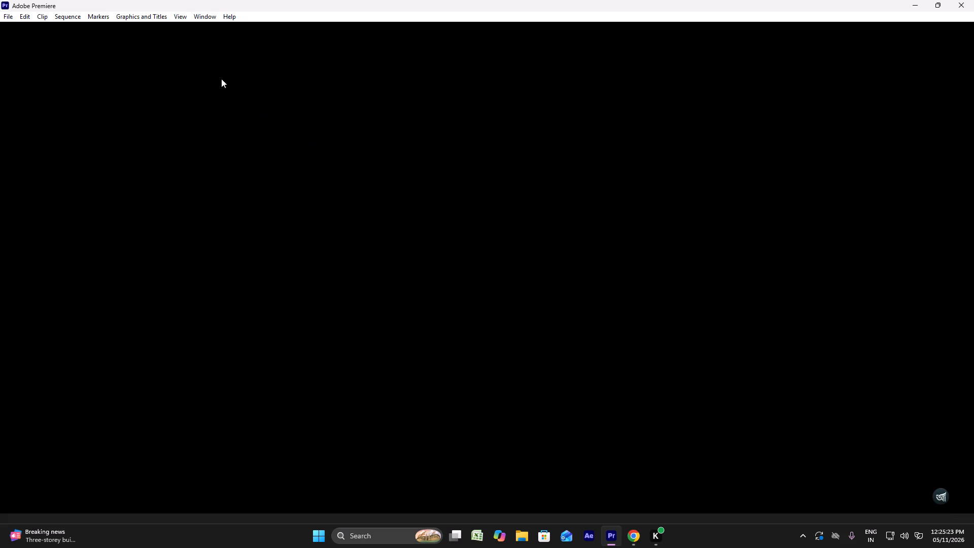
# Open the recent project Gold and skip relinking the missing stock 4.mp4 media.
pyautogui.click(4, 17)
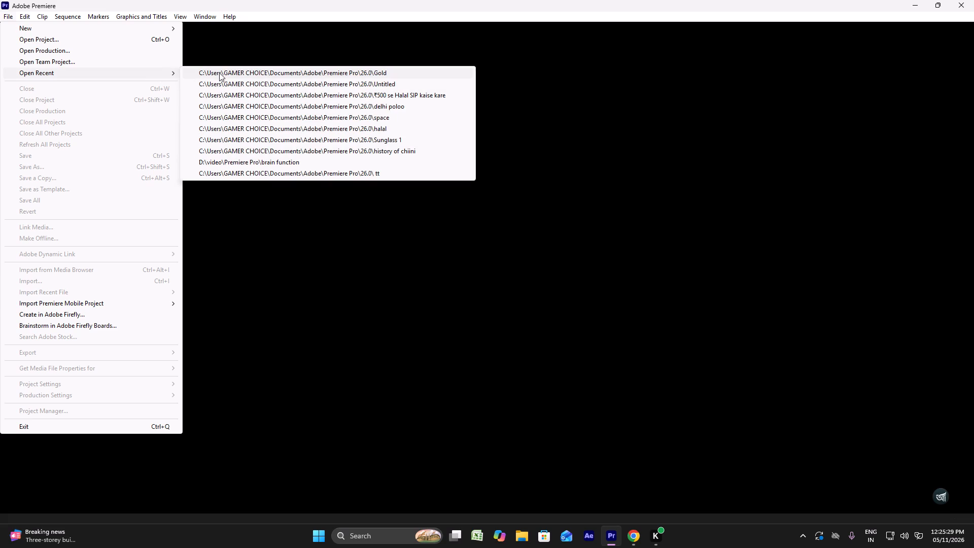
pyautogui.click(248, 73)
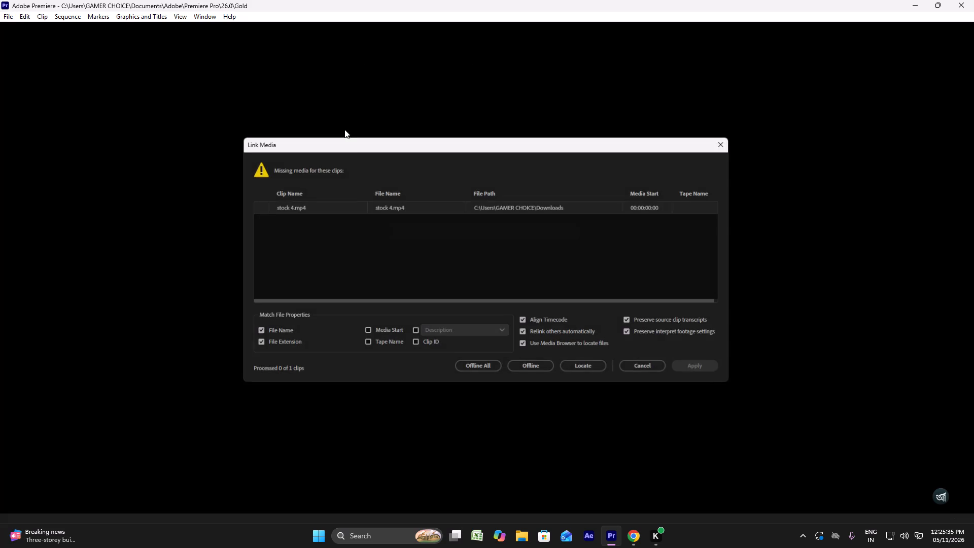
pyautogui.click(641, 366)
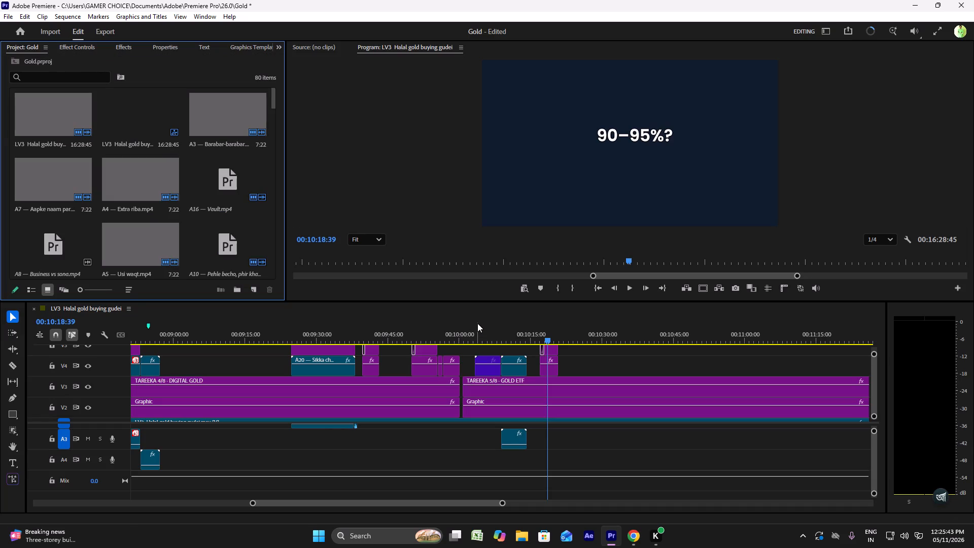
# Play the sequence from just before the 90–95%? title to review the narration through and after it.
pyautogui.click(542, 333)
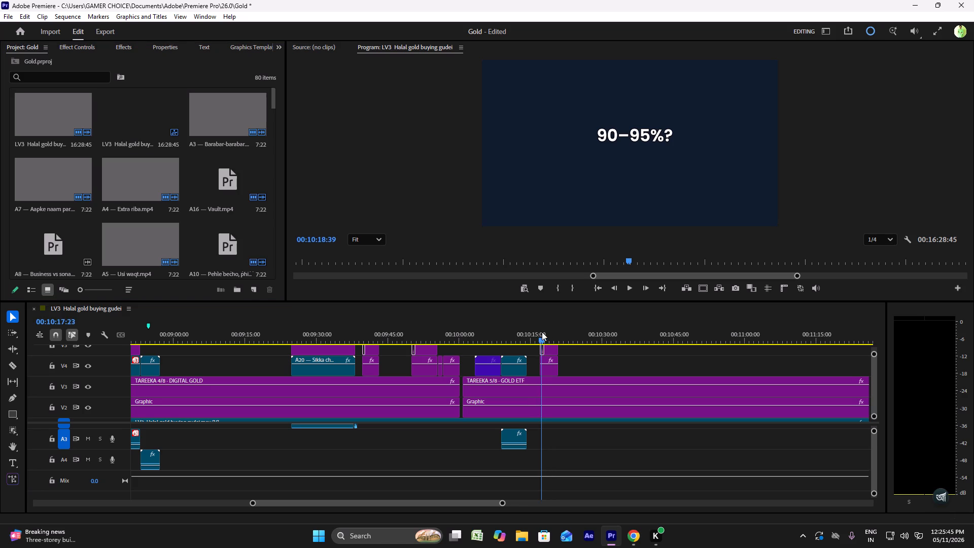
pyautogui.click(537, 334)
pyautogui.press('space')
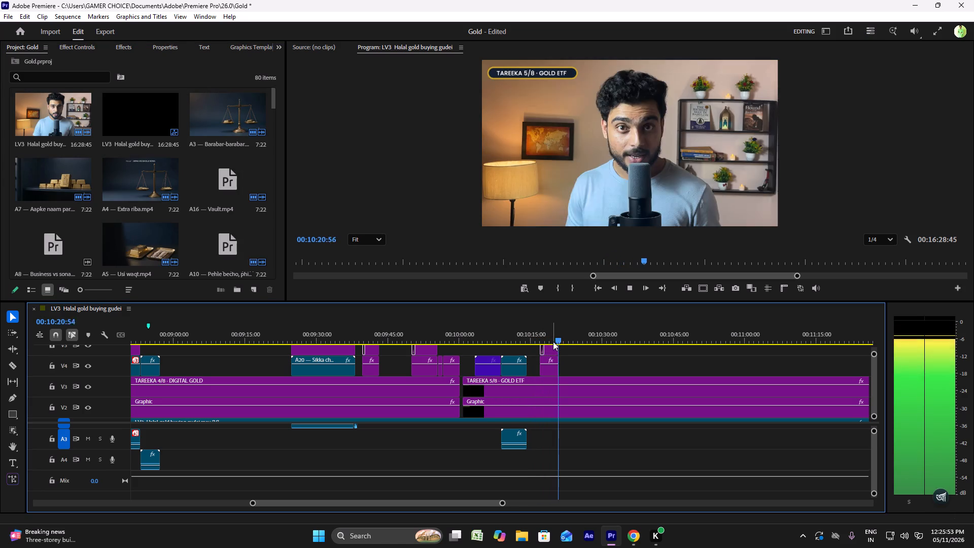
pyautogui.scroll(-2, 556, 346)
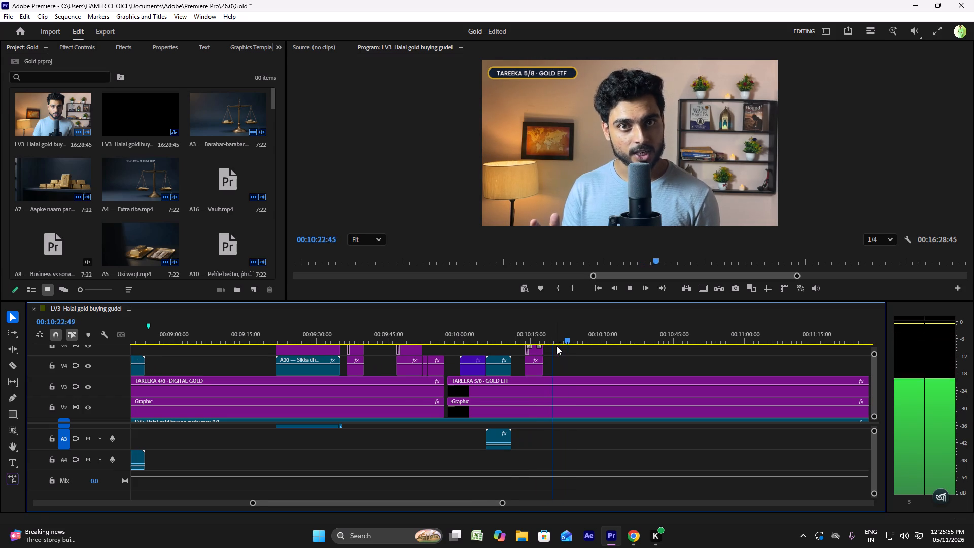
pyautogui.scroll(-2, 556, 346)
pyautogui.press('space')
# Switch to the editor brief PDF in Chrome and examine the Gold ETF and gold mutual fund instructions on pages 8 and 9.
pyautogui.click(631, 532)
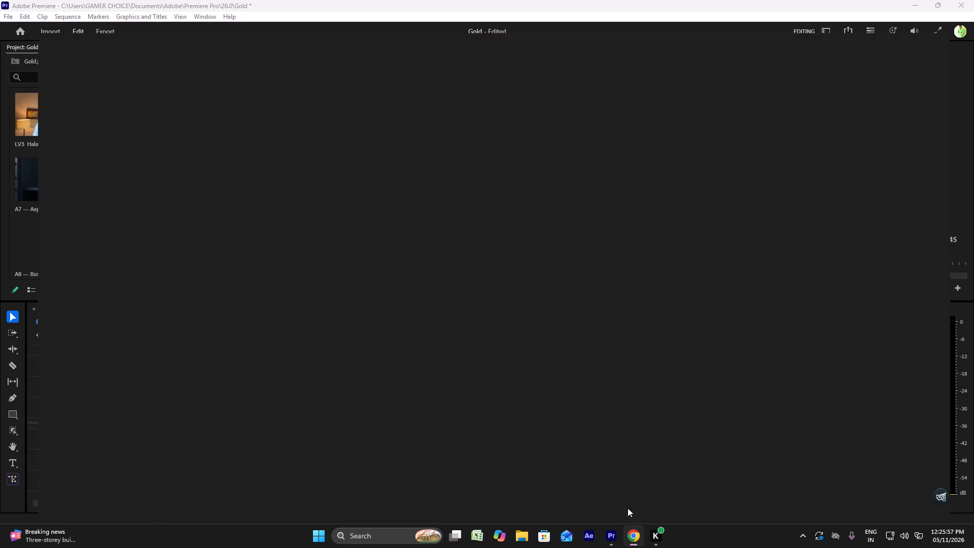
pyautogui.scroll(-6, 512, 276)
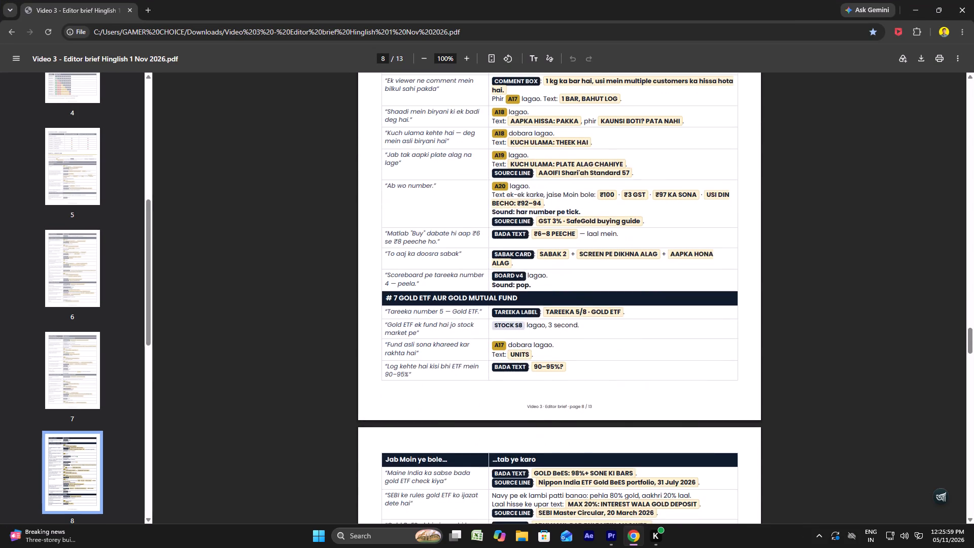
pyautogui.scroll(-5, 512, 276)
pyautogui.keyDown('ctrl'); pyautogui.scroll(2, 512, 277); pyautogui.keyUp('ctrl')
pyautogui.scroll(-11, 512, 277)
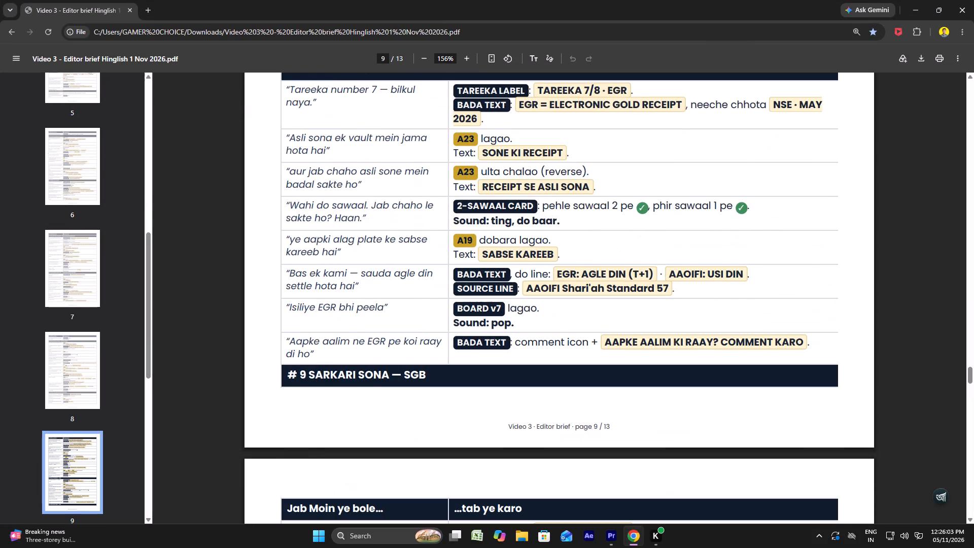
pyautogui.scroll(17, 512, 279)
pyautogui.keyDown('ctrl'); pyautogui.scroll(-4, 513, 279); pyautogui.keyUp('ctrl')
pyautogui.scroll(2, 513, 279)
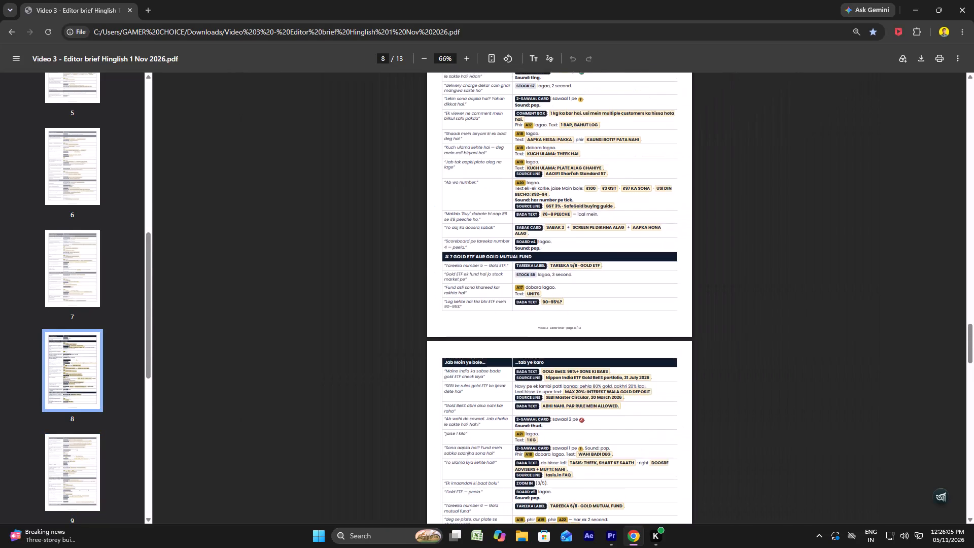
pyautogui.scroll(16, 513, 279)
pyautogui.keyDown('ctrl'); pyautogui.scroll(2, 512, 279); pyautogui.keyUp('ctrl')
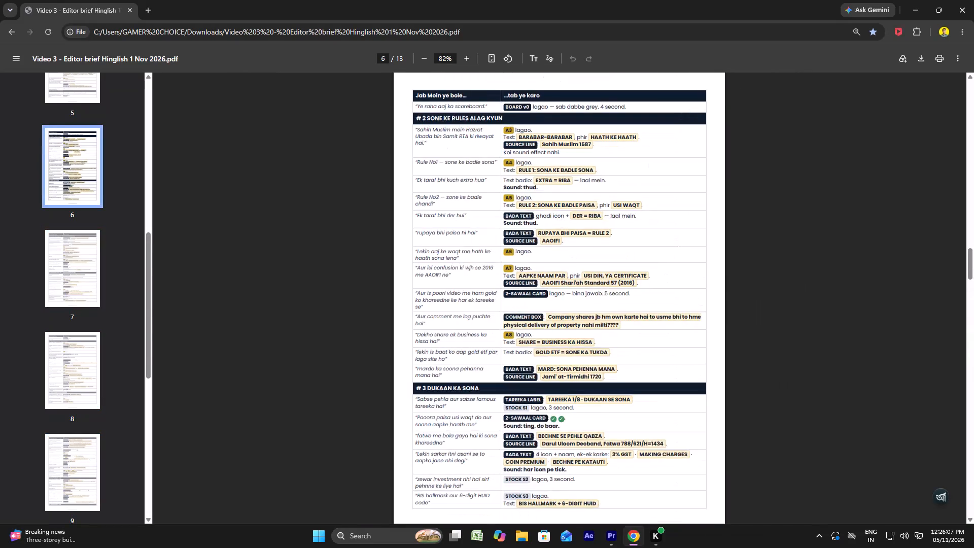
pyautogui.keyDown('ctrl'); pyautogui.scroll(1, 512, 279); pyautogui.keyUp('ctrl')
pyautogui.scroll(-5, 512, 279)
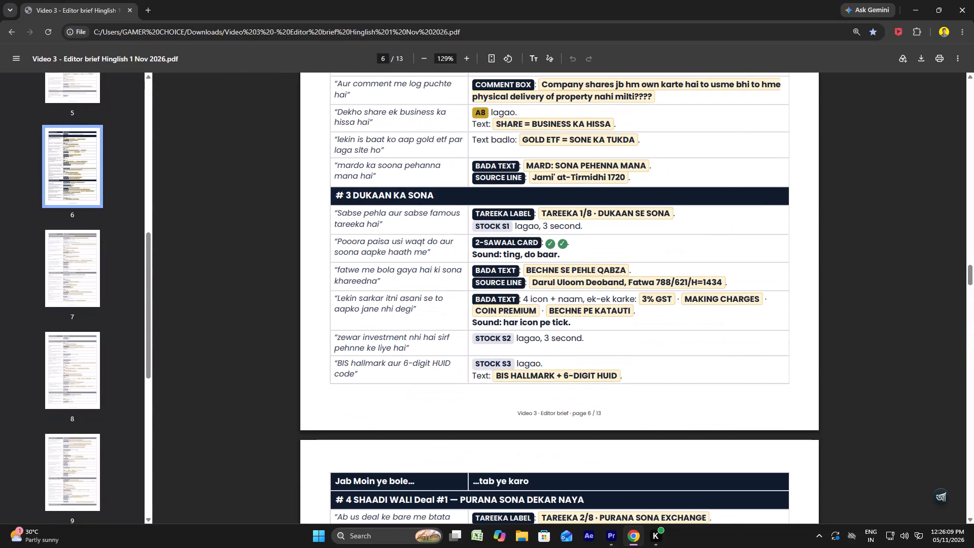
pyautogui.scroll(-20, 512, 279)
pyautogui.scroll(-10, 512, 279)
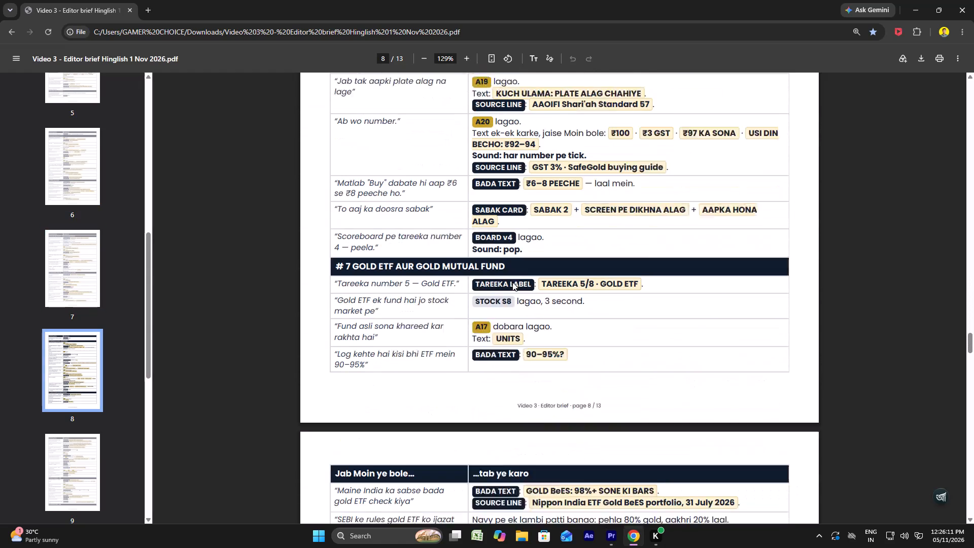
pyautogui.scroll(-6, 512, 282)
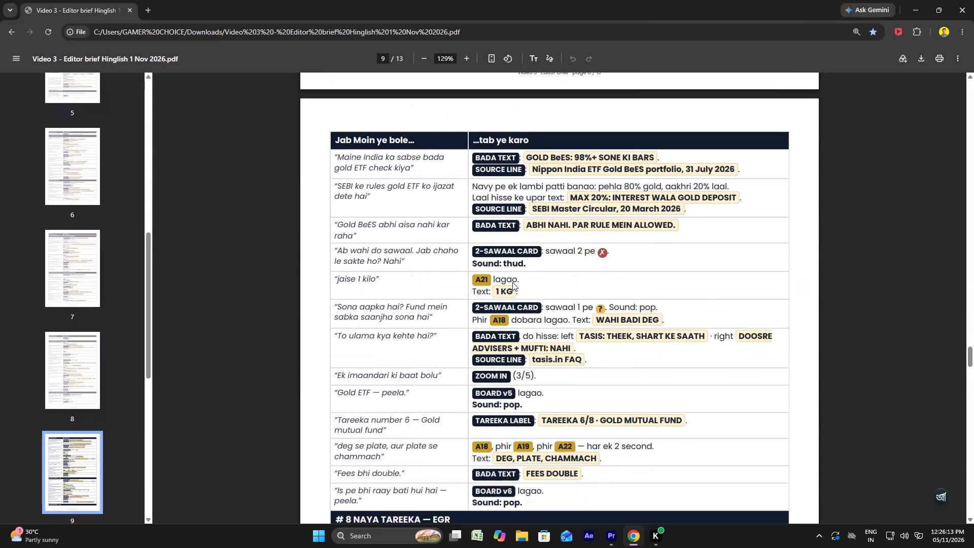
pyautogui.scroll(4, 512, 282)
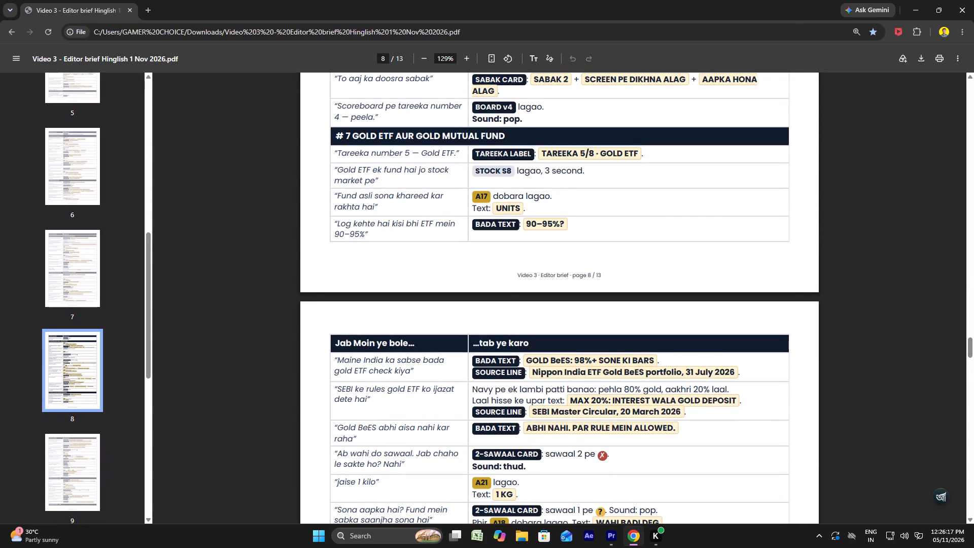
pyautogui.moveTo(538, 154); pyautogui.dragTo(596, 154)
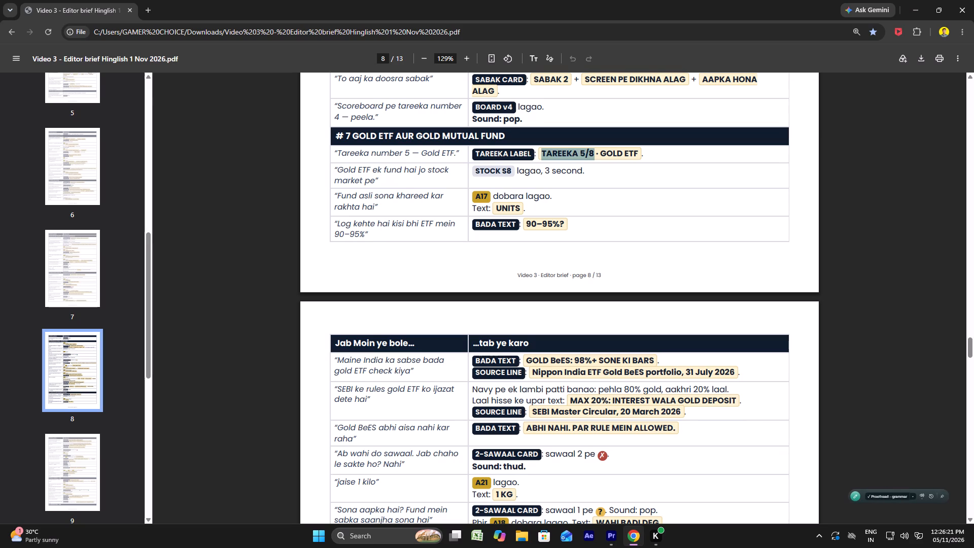
pyautogui.scroll(-1, 545, 336)
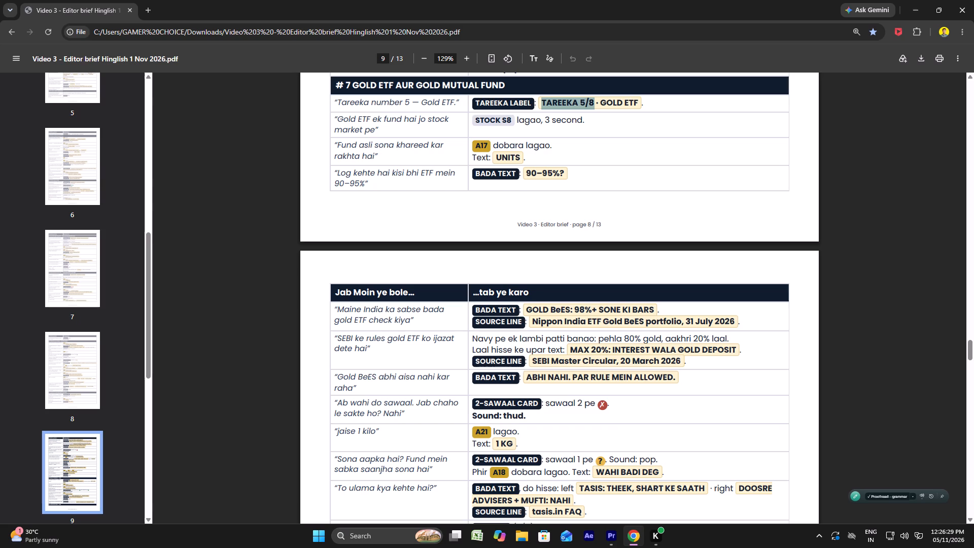
pyautogui.click(532, 321)
# Back in Premiere, find the next narration cue and duplicate the 90–95%? title with its background graphic there, starting at about 00:10:24.
pyautogui.click(601, 533)
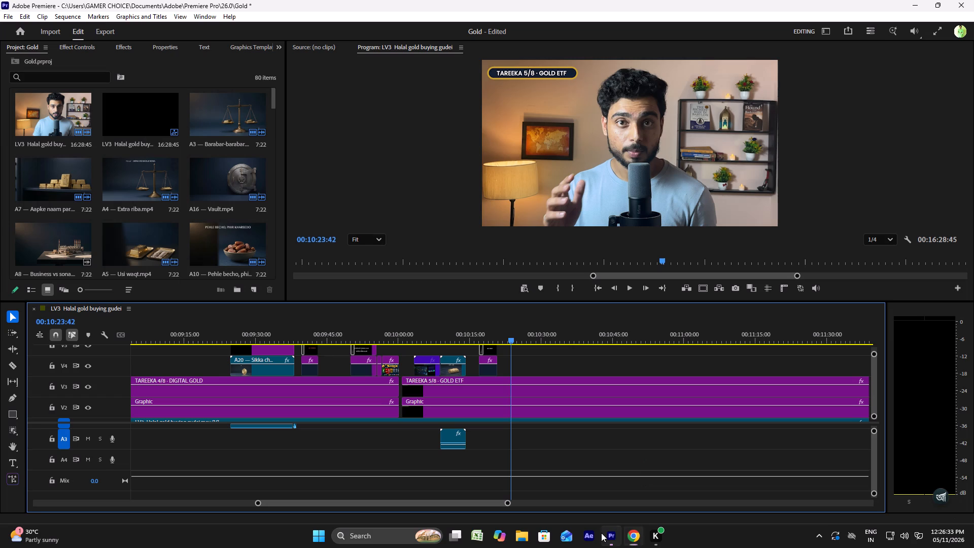
pyautogui.click(497, 342)
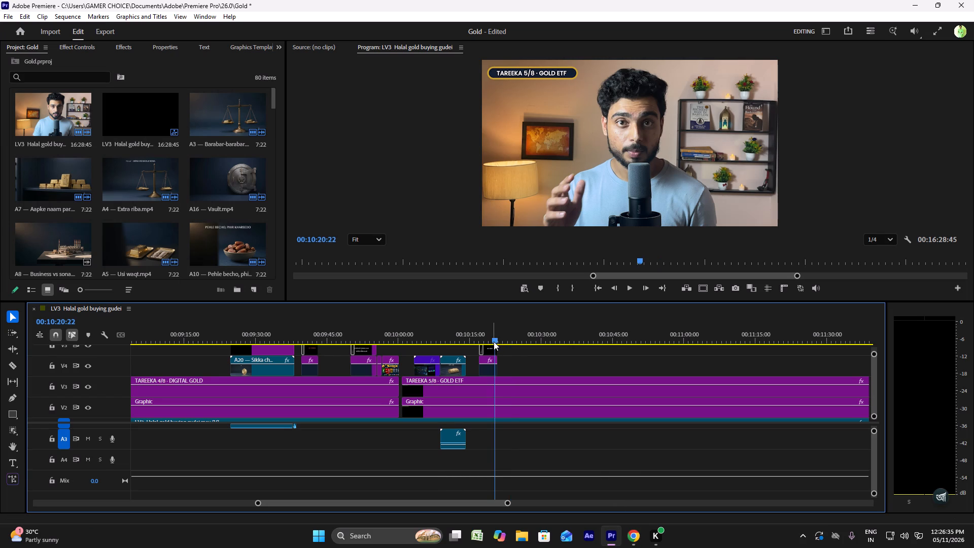
pyautogui.press('space')
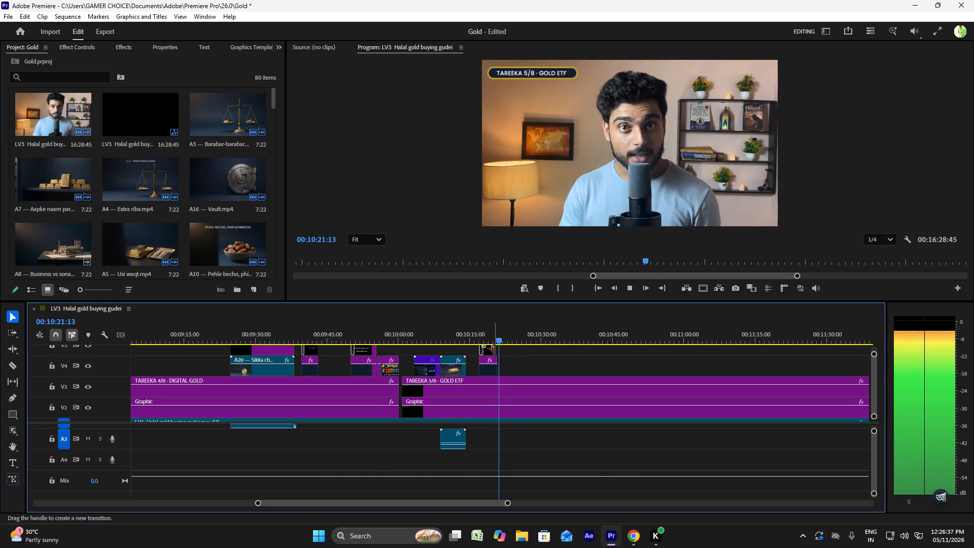
pyautogui.press('space')
pyautogui.keyDown('alt'); pyautogui.scroll(5, 503, 364); pyautogui.keyUp('alt')
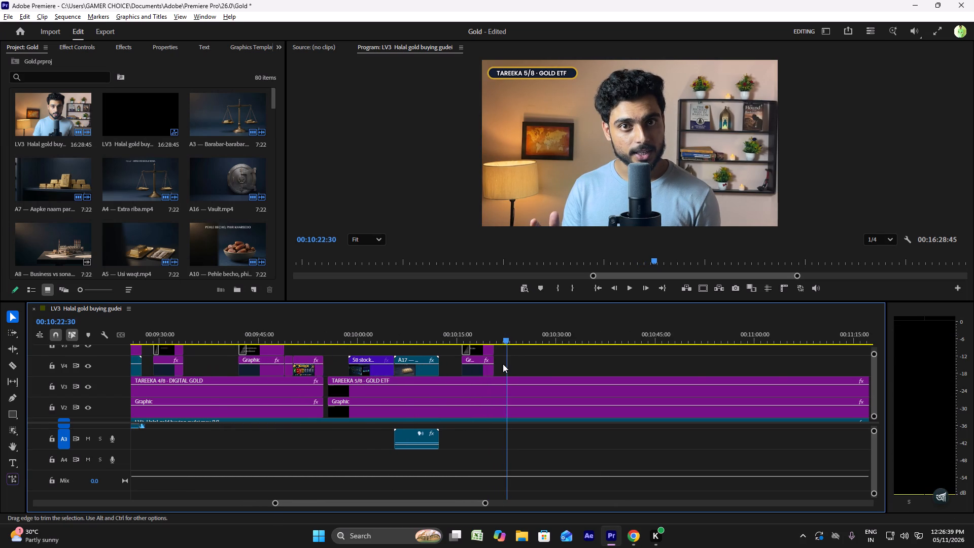
pyautogui.keyDown('alt'); pyautogui.scroll(5, 503, 364); pyautogui.keyUp('alt')
pyautogui.press('space')
pyautogui.keyDown('ctrl'); pyautogui.scroll(3, 503, 364); pyautogui.keyUp('ctrl')
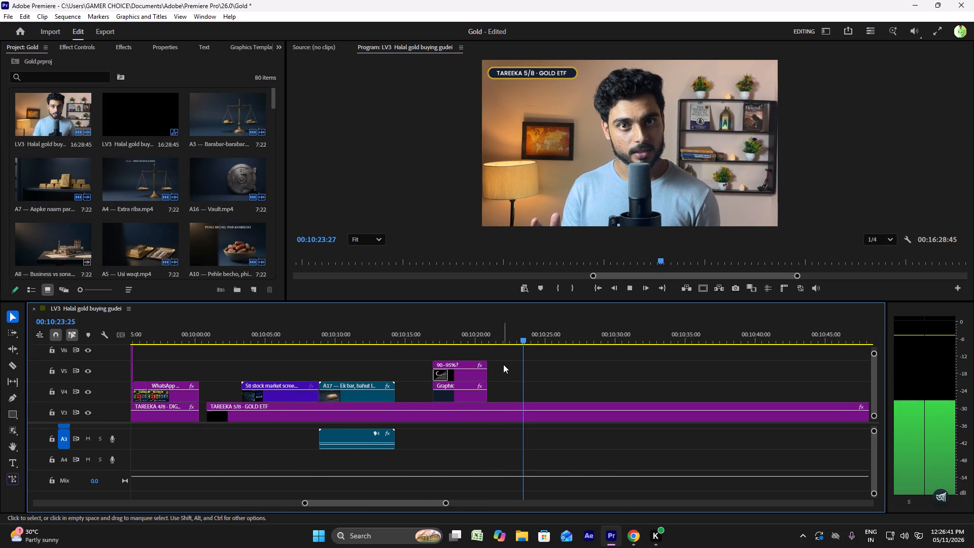
pyautogui.press('space')
pyautogui.moveTo(496, 372); pyautogui.dragTo(478, 390)
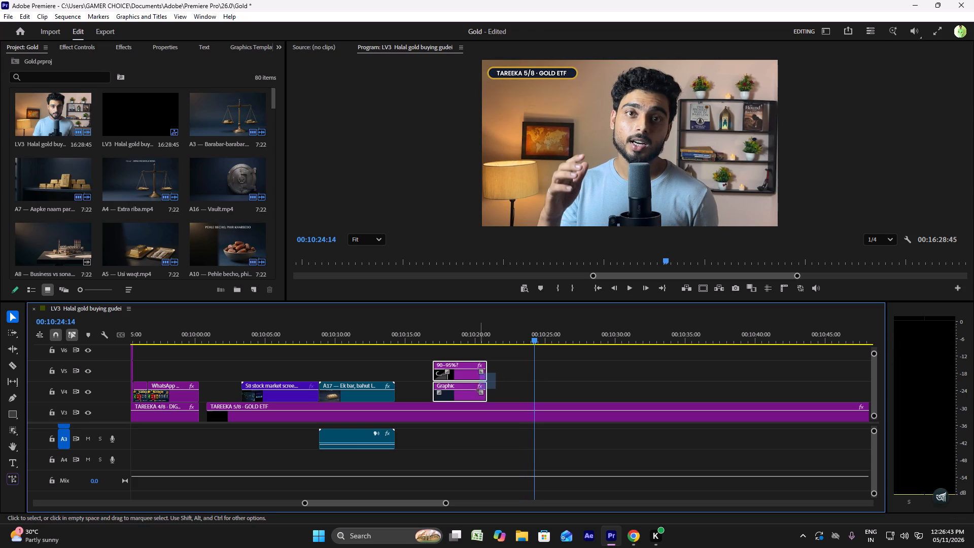
pyautogui.moveTo(478, 390); pyautogui.dragTo(476, 392)
pyautogui.rightClick(476, 390)
pyautogui.click(512, 51)
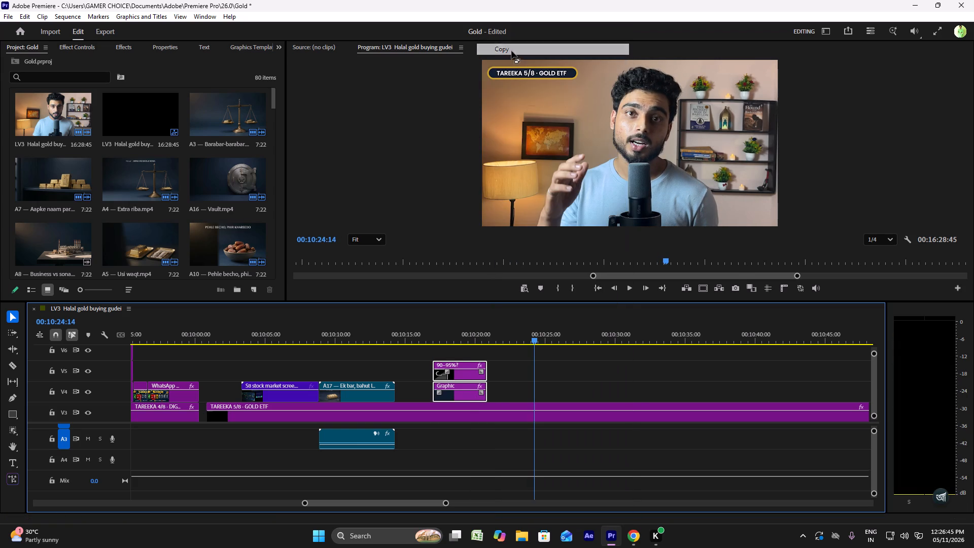
pyautogui.press('space')
pyautogui.press('space')
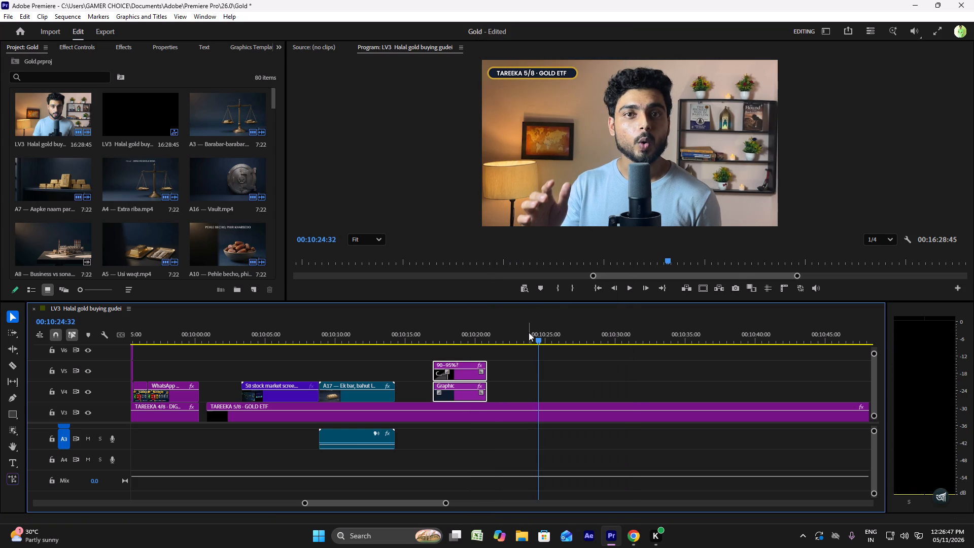
pyautogui.hotkey('ctrl', 'v')
pyautogui.moveTo(561, 397); pyautogui.dragTo(548, 395)
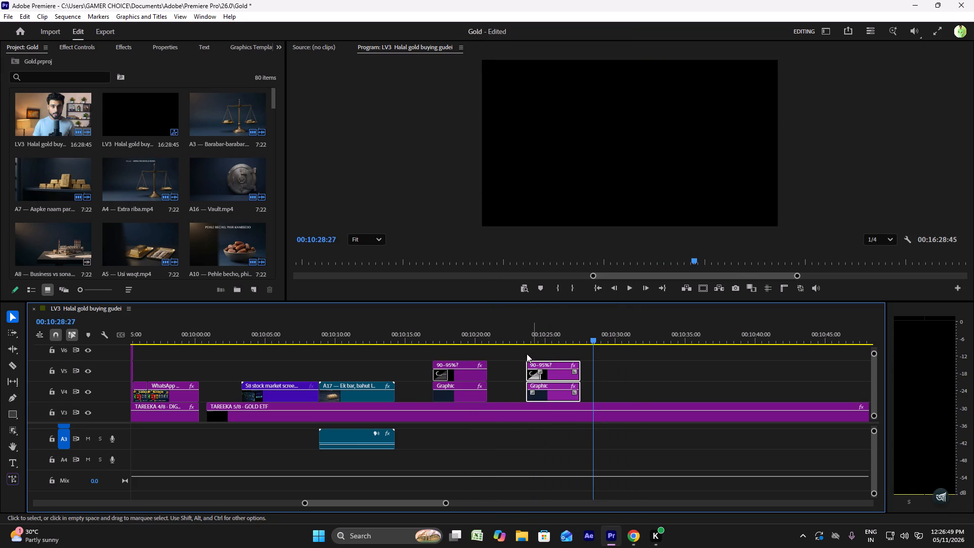
# Play the sequence across the duplicated title to check its timing against the narration and the brief.
pyautogui.click(515, 333)
pyautogui.press('space')
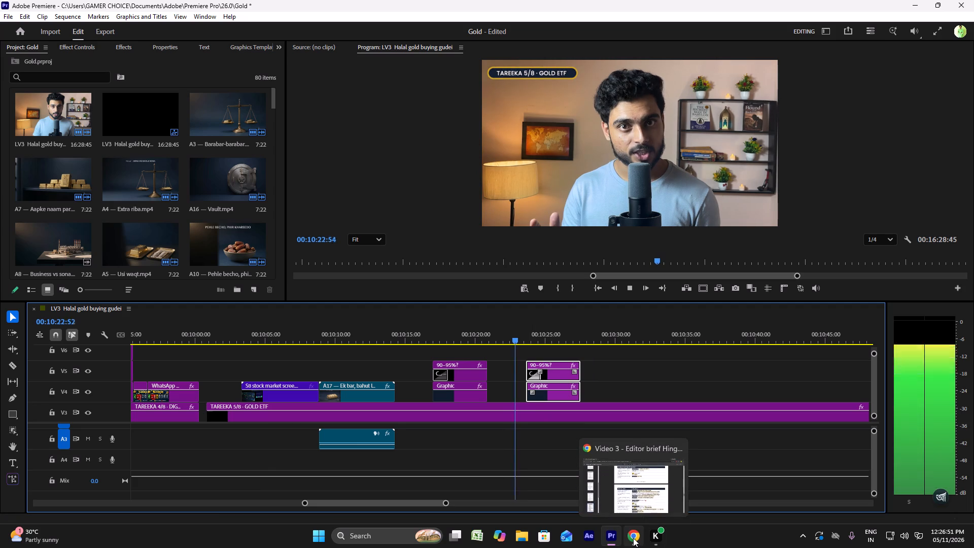
pyautogui.click(633, 505)
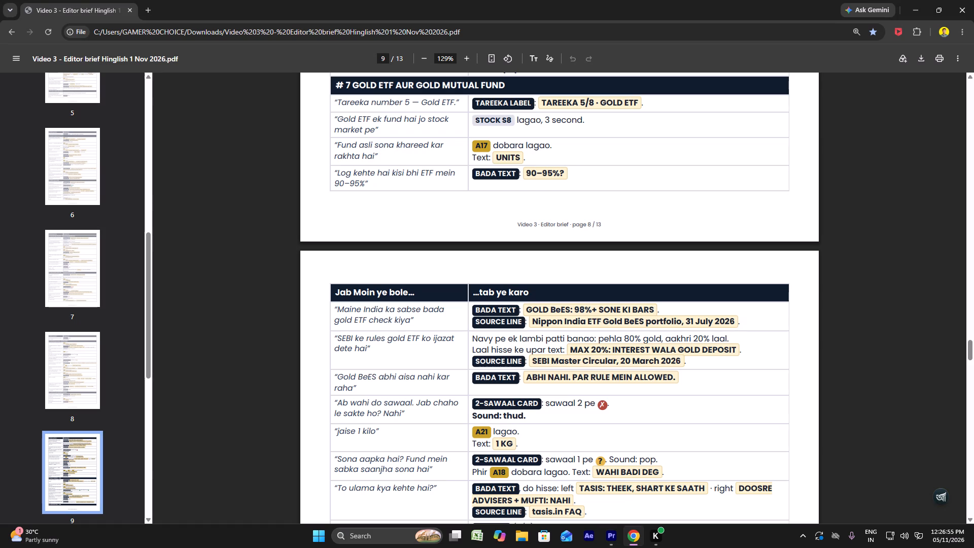
pyautogui.click(610, 532)
pyautogui.click(523, 338)
pyautogui.press('space')
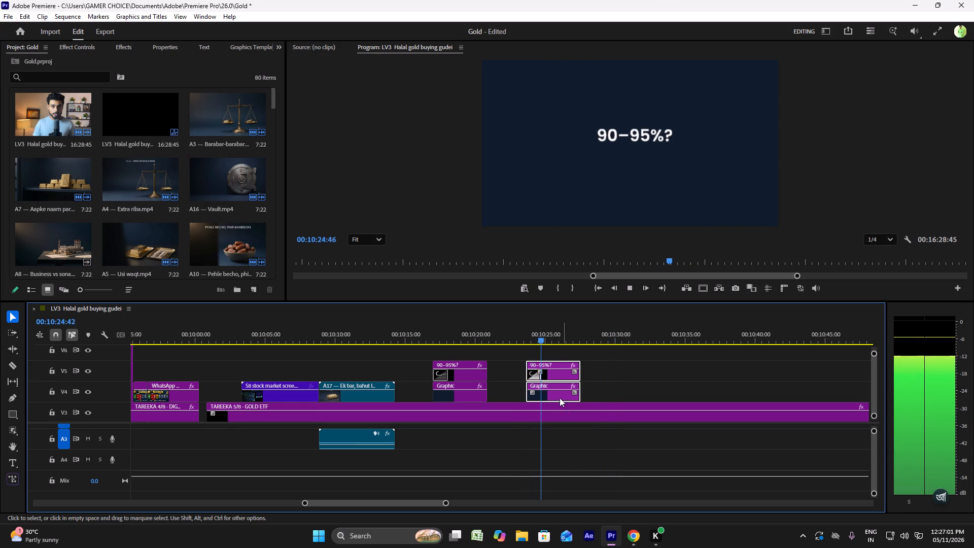
pyautogui.press('space')
# Switch to the brief in Chrome and copy the big-text line "GOLD BeES: 98%+ SONE KI BARS" from page 9.
pyautogui.click(617, 534)
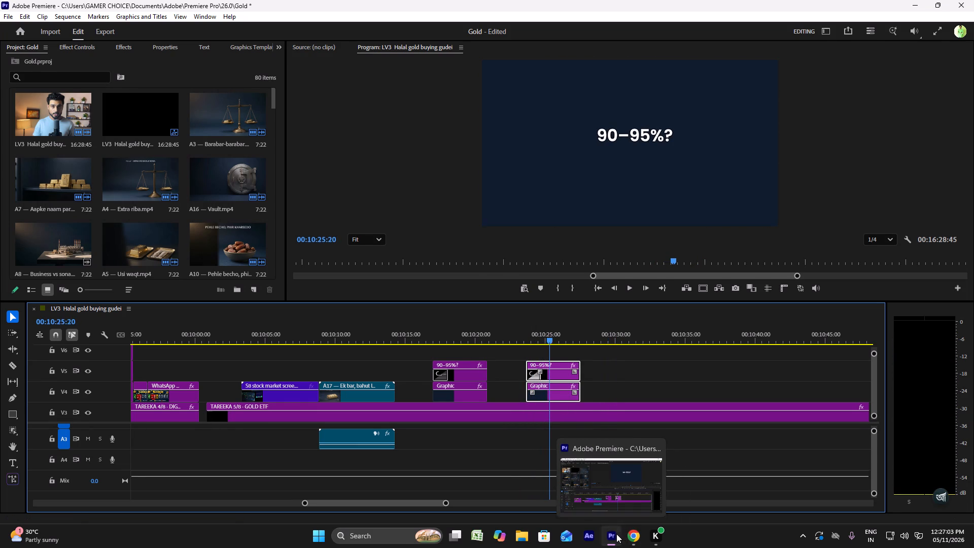
pyautogui.click(574, 348)
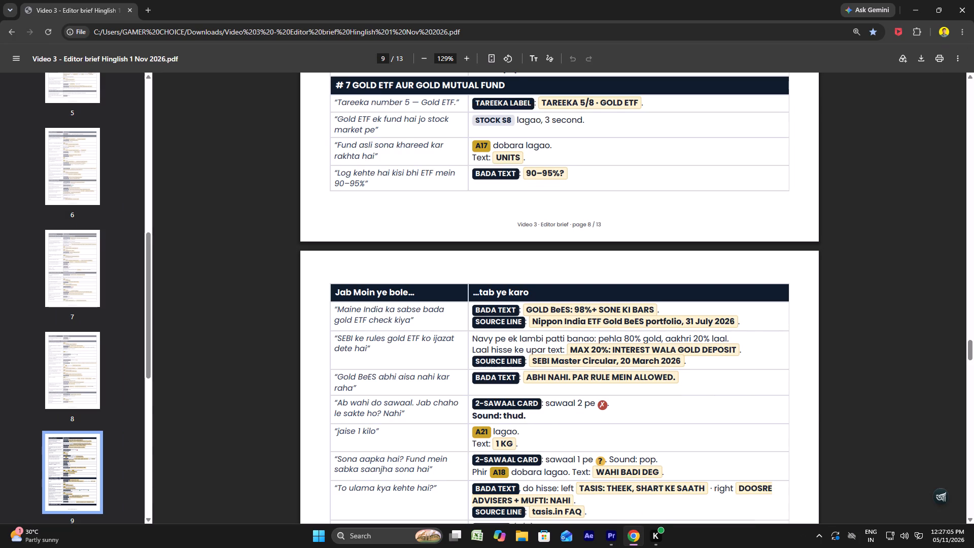
pyautogui.moveTo(526, 310); pyautogui.dragTo(656, 311)
pyautogui.rightClick(643, 310)
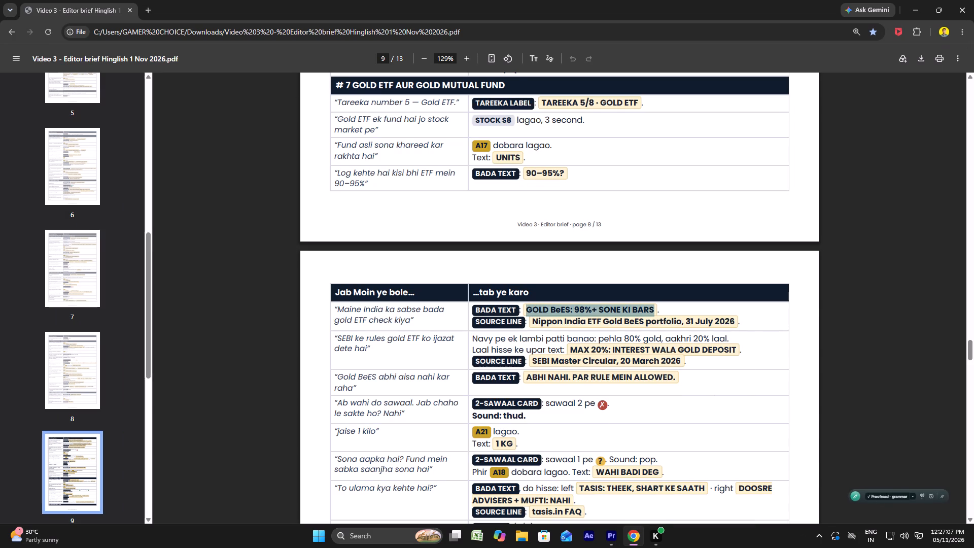
pyautogui.click(653, 321)
# Back in Premiere, replace the text of the duplicated 90–95%? title at about 00:10:24 with the copied "GOLD BeES: 98%+ SONE KI BARS".
pyautogui.click(614, 536)
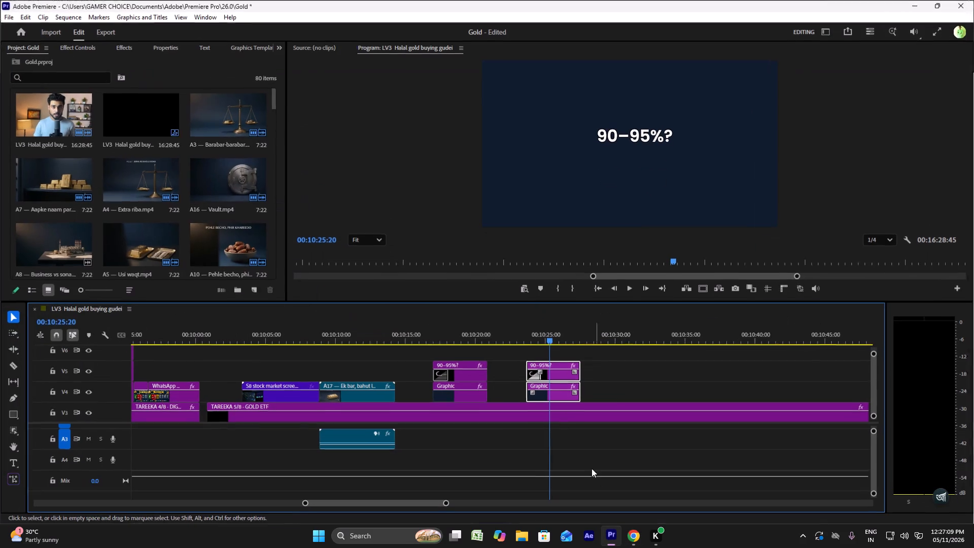
pyautogui.click(528, 334)
pyautogui.click(540, 334)
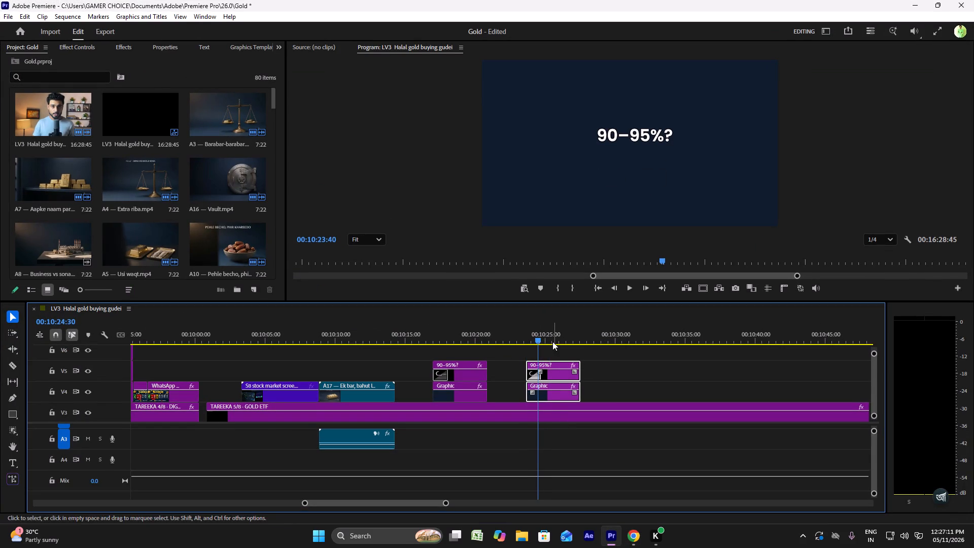
pyautogui.click(552, 341)
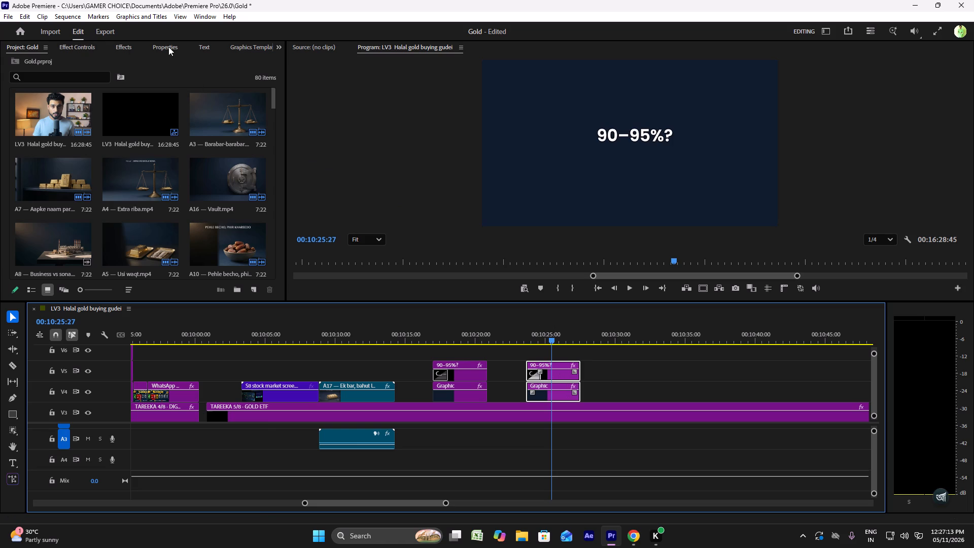
pyautogui.click(171, 47)
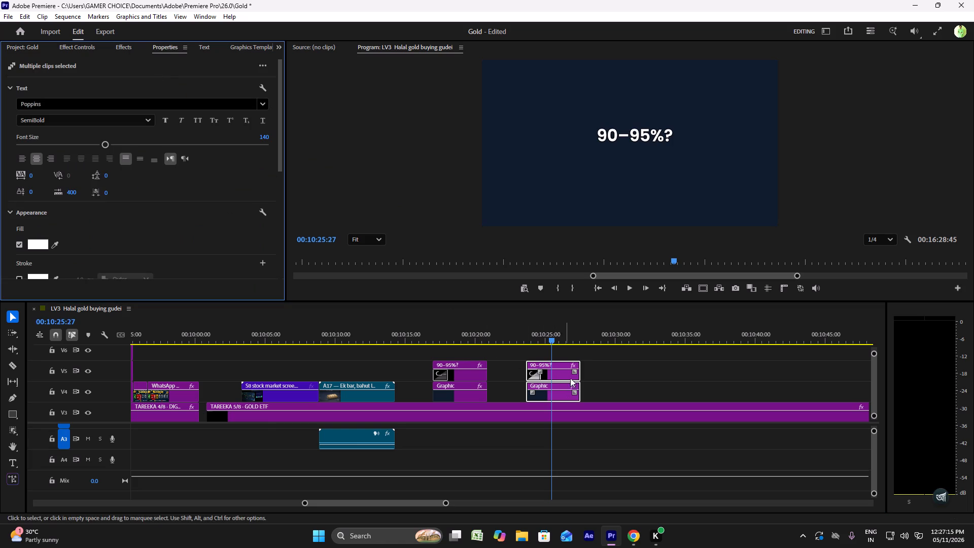
pyautogui.click(629, 384)
pyautogui.click(560, 369)
pyautogui.click(560, 369)
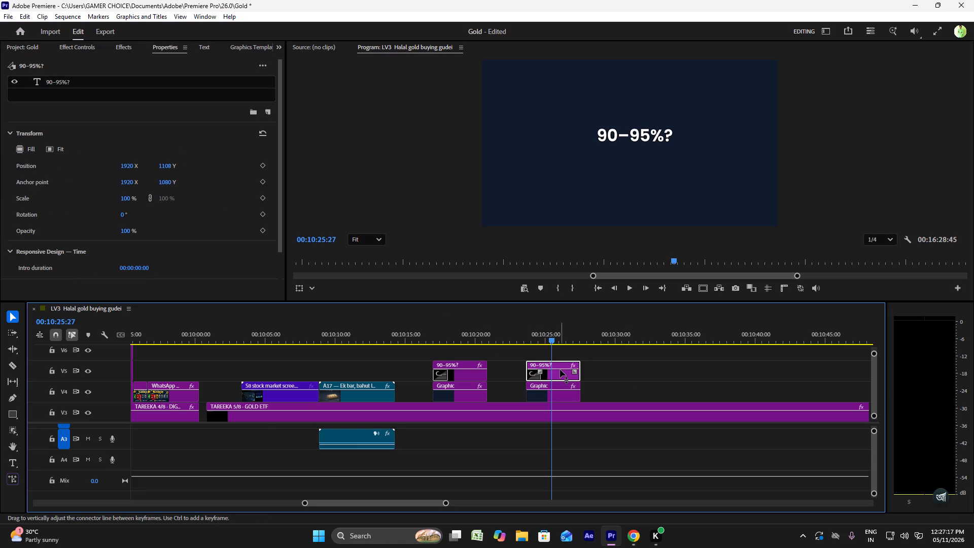
pyautogui.tripleClick(67, 80)
pyautogui.click(67, 80)
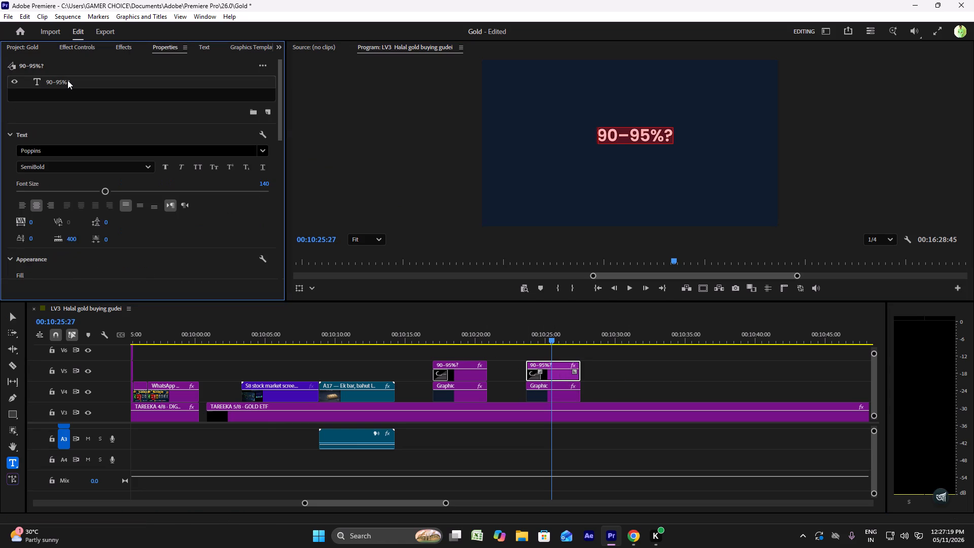
pyautogui.click(67, 80)
pyautogui.hotkey('ctrl', 'v')
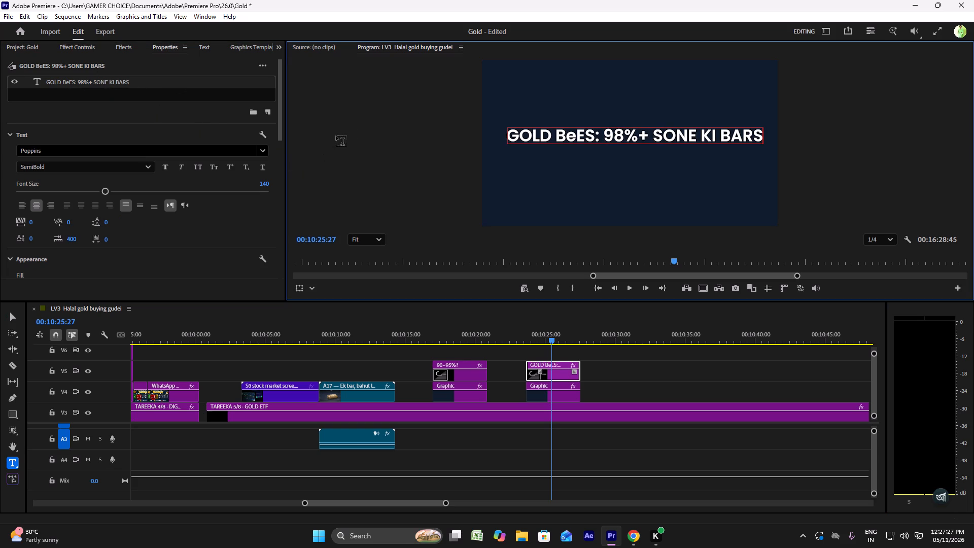
# Shift the GOLD BeES title slightly by setting its horizontal Motion position to 2828.
pyautogui.click(87, 49)
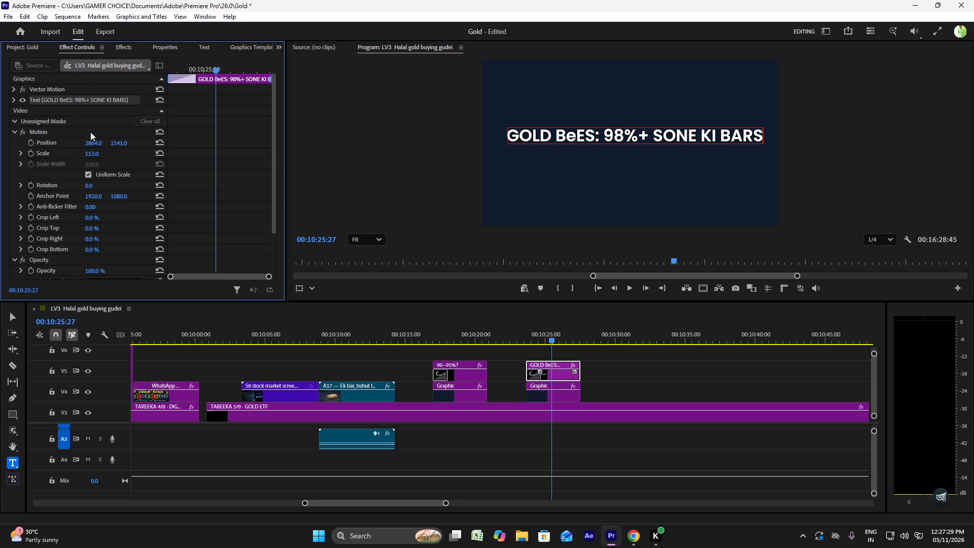
pyautogui.moveTo(91, 142); pyautogui.dragTo(72, 142)
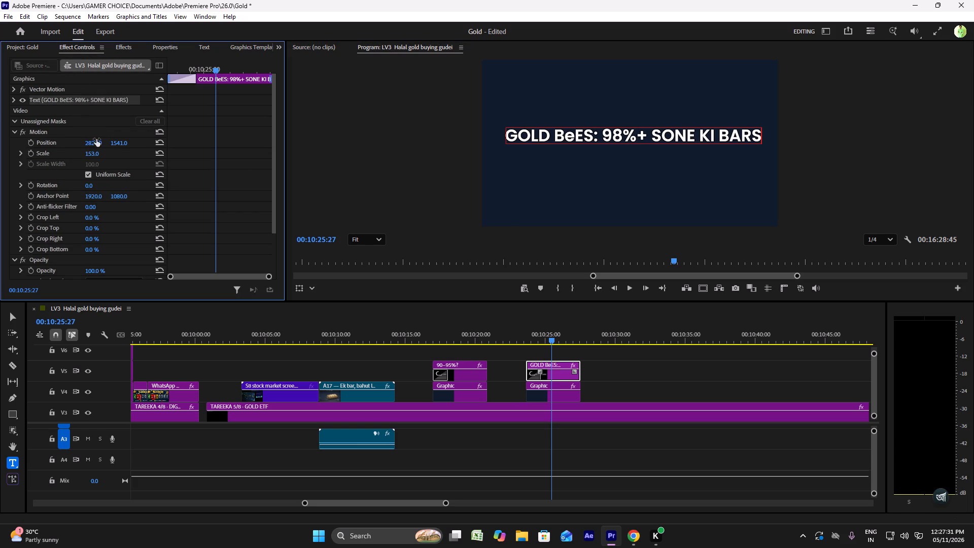
# Play the sequence across the GOLD BeES title, and check the brief in Chrome for the accompanying source line.
pyautogui.click(520, 339)
pyautogui.press('space')
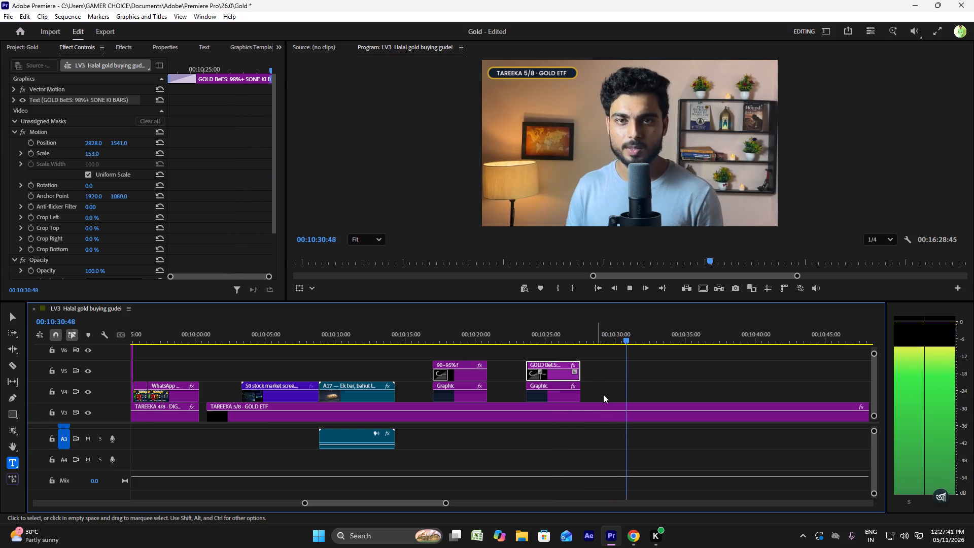
pyautogui.press('space')
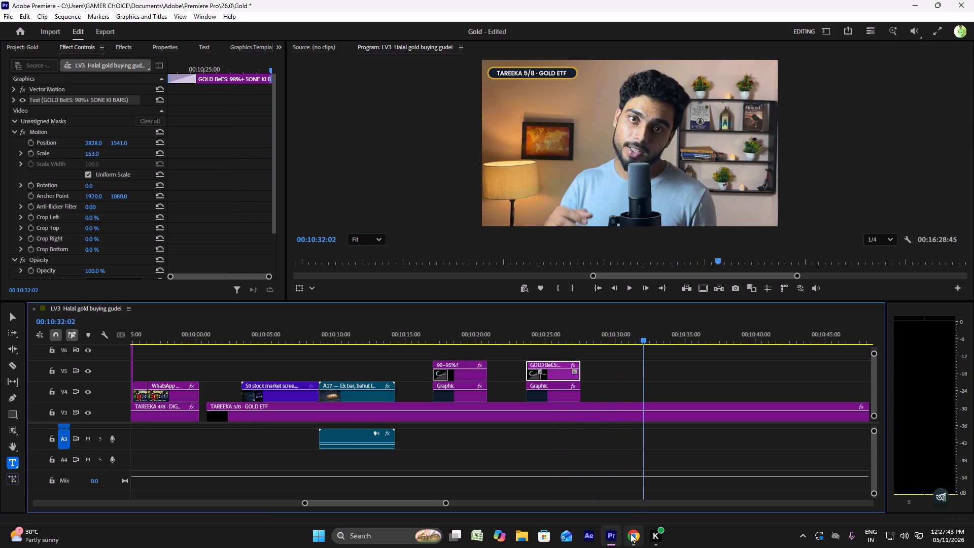
pyautogui.click(631, 534)
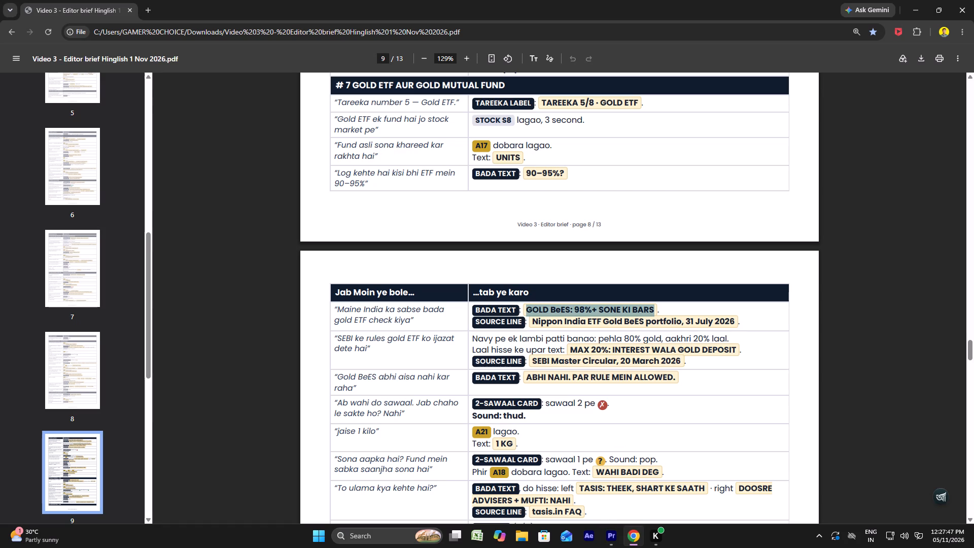
pyautogui.click(615, 539)
# Add the source-line graphics template "S" on track V6 above the GOLD BeES title, starting with it at 00:10:23:38.
pyautogui.click(242, 43)
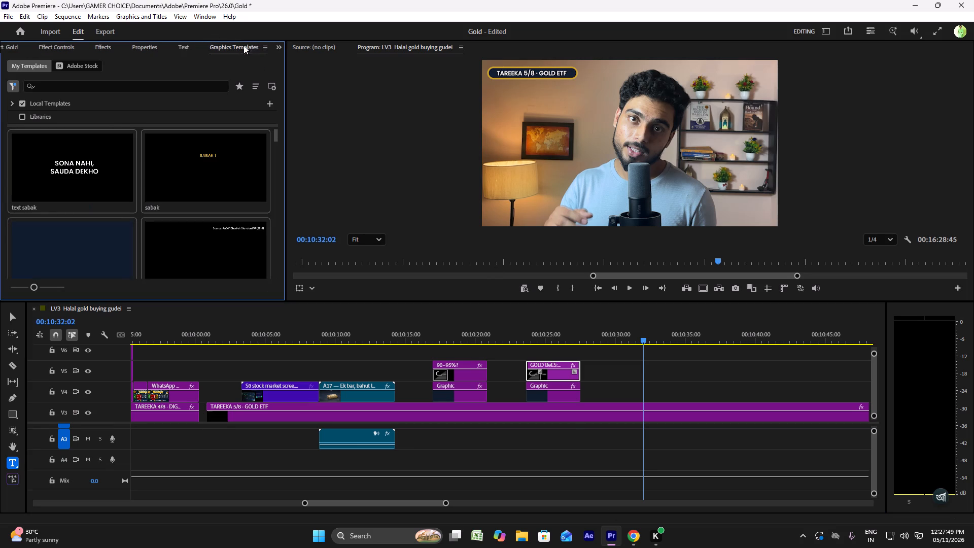
pyautogui.scroll(-3, 174, 162)
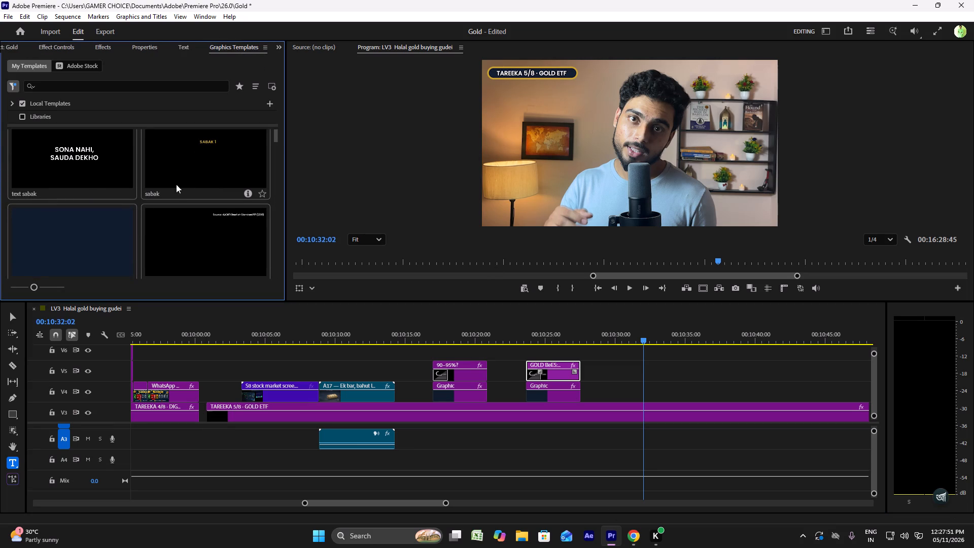
pyautogui.scroll(-6, 179, 207)
pyautogui.moveTo(202, 205); pyautogui.dragTo(527, 348)
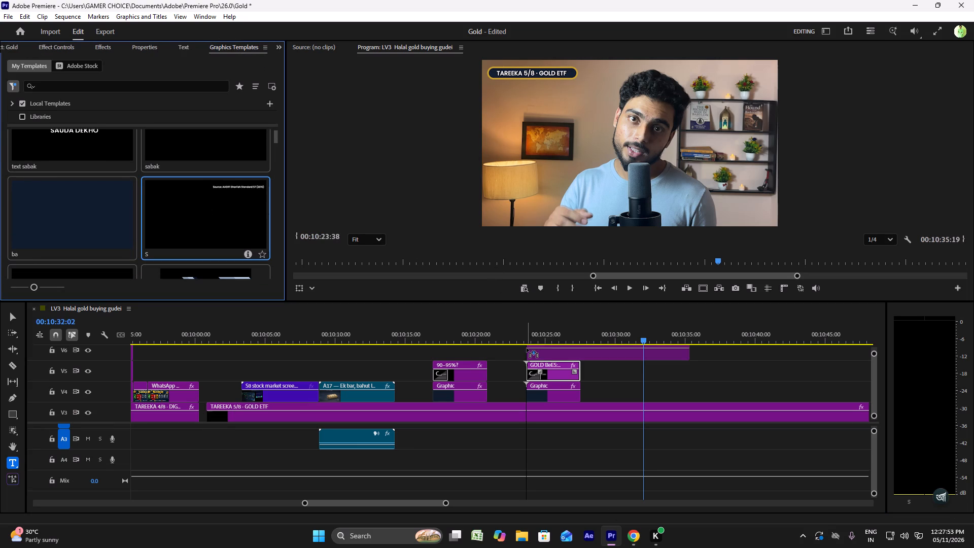
pyautogui.moveTo(527, 348); pyautogui.dragTo(526, 349)
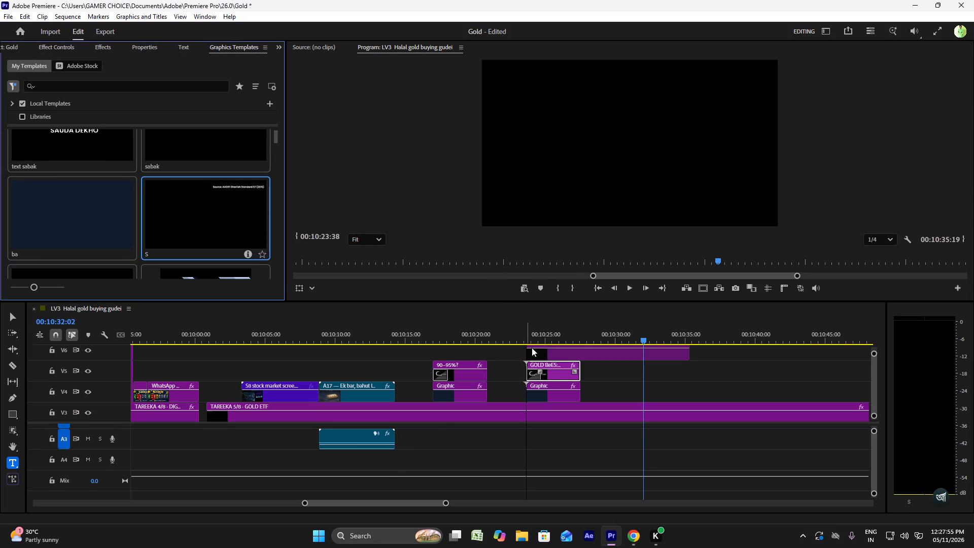
pyautogui.moveTo(550, 355); pyautogui.dragTo(558, 355)
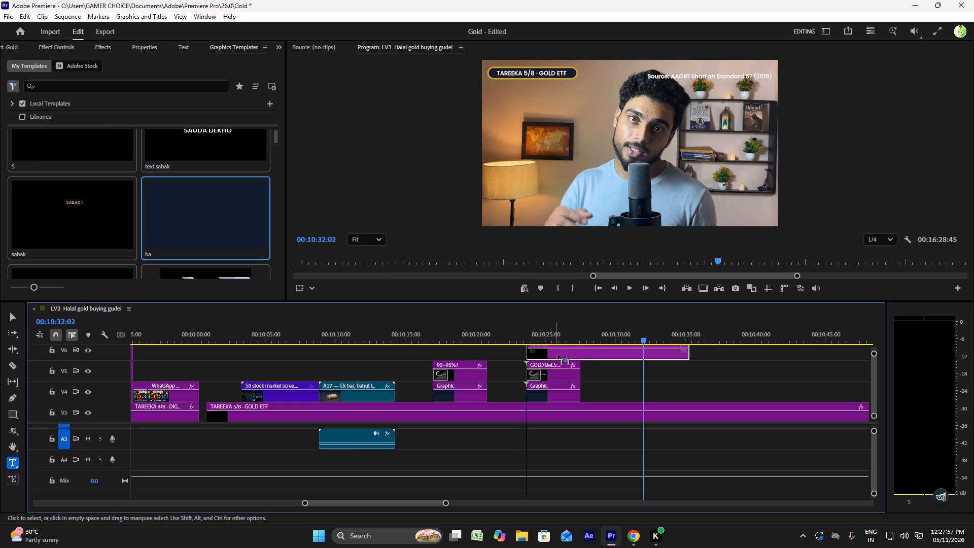
pyautogui.moveTo(558, 355); pyautogui.dragTo(555, 352)
pyautogui.click(548, 335)
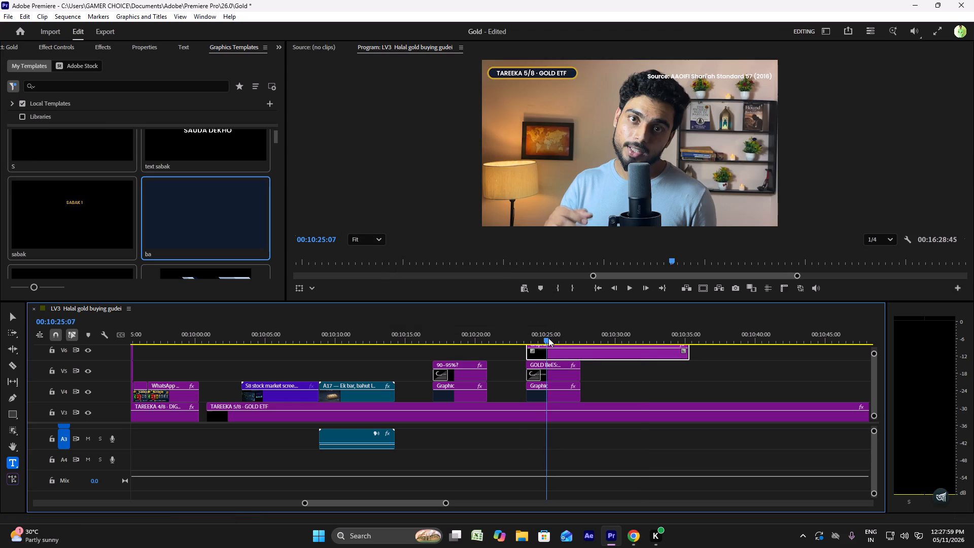
pyautogui.scroll(-6, 547, 343)
pyautogui.keyDown('alt'); pyautogui.scroll(2, 495, 359); pyautogui.keyUp('alt')
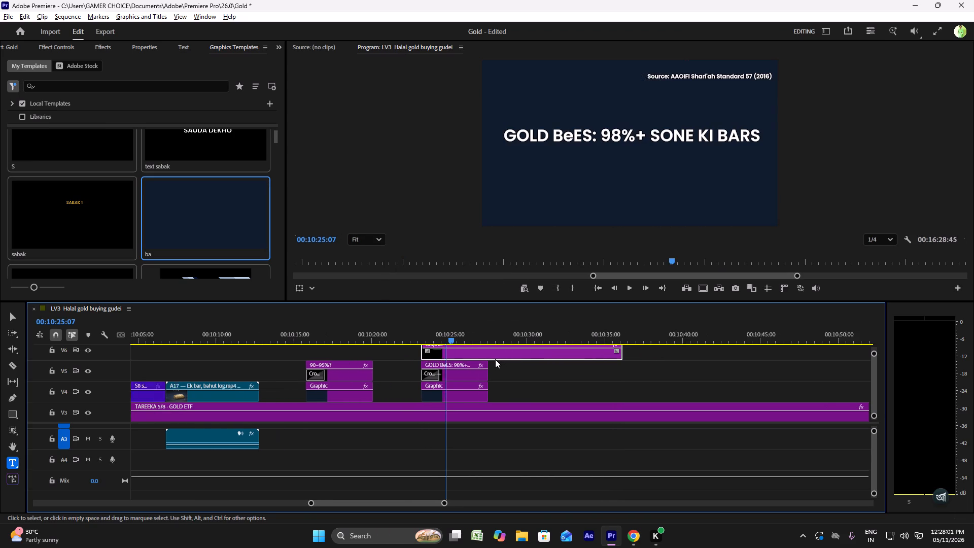
pyautogui.keyDown('alt'); pyautogui.scroll(3, 495, 359); pyautogui.keyUp('alt')
pyautogui.keyDown('ctrl'); pyautogui.scroll(4, 402, 370); pyautogui.keyUp('ctrl')
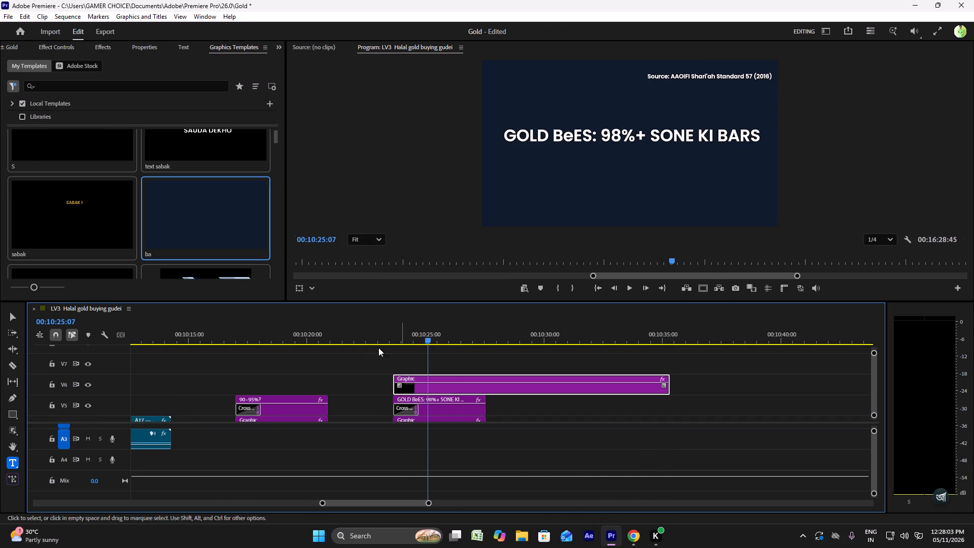
# Play the GOLD BeES title with its source line against the narration and compare it with the brief in Chrome.
pyautogui.click(376, 339)
pyautogui.press('space')
pyautogui.scroll(-6, 378, 342)
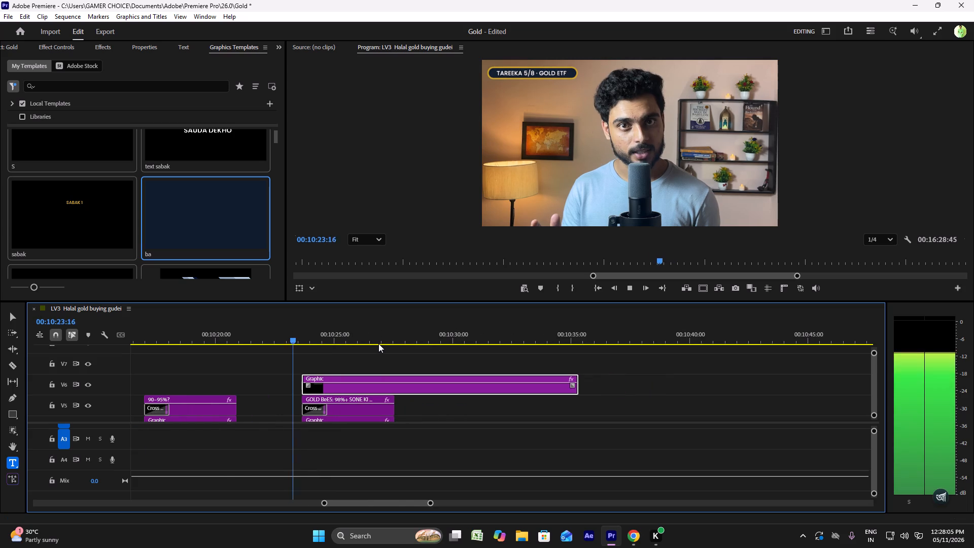
pyautogui.keyDown('ctrl'); pyautogui.scroll(-4, 378, 344); pyautogui.keyUp('ctrl')
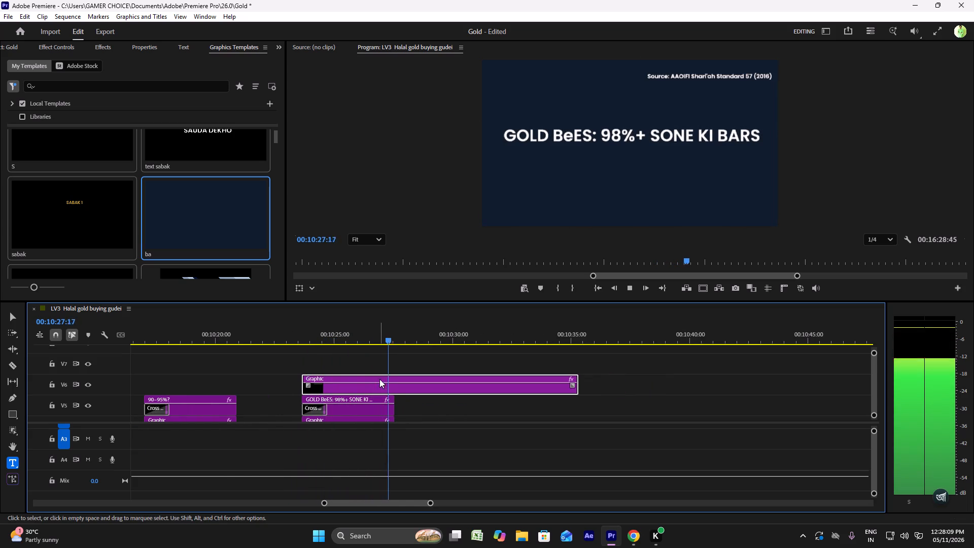
pyautogui.keyDown('ctrl'); pyautogui.scroll(-2, 382, 390); pyautogui.keyUp('ctrl')
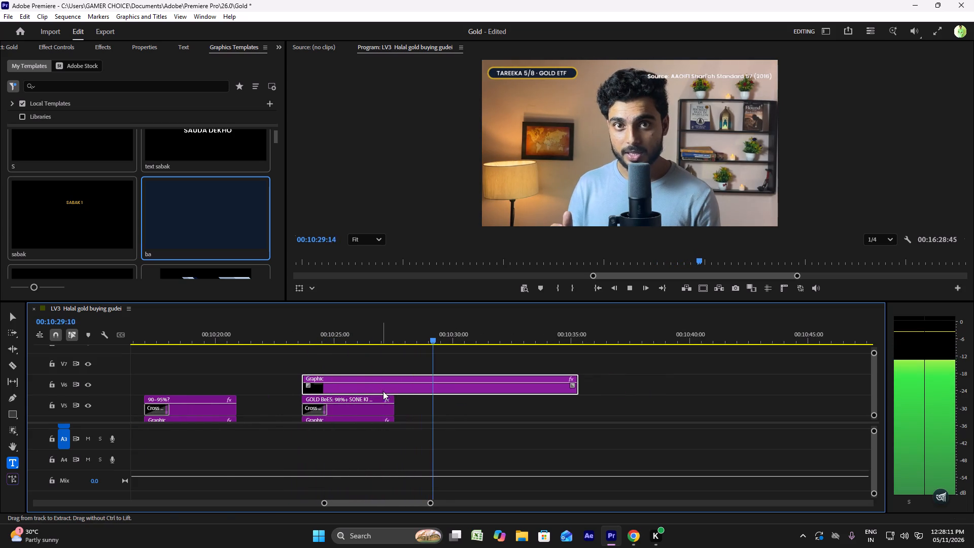
pyautogui.keyDown('ctrl'); pyautogui.scroll(-2, 383, 391); pyautogui.keyUp('ctrl')
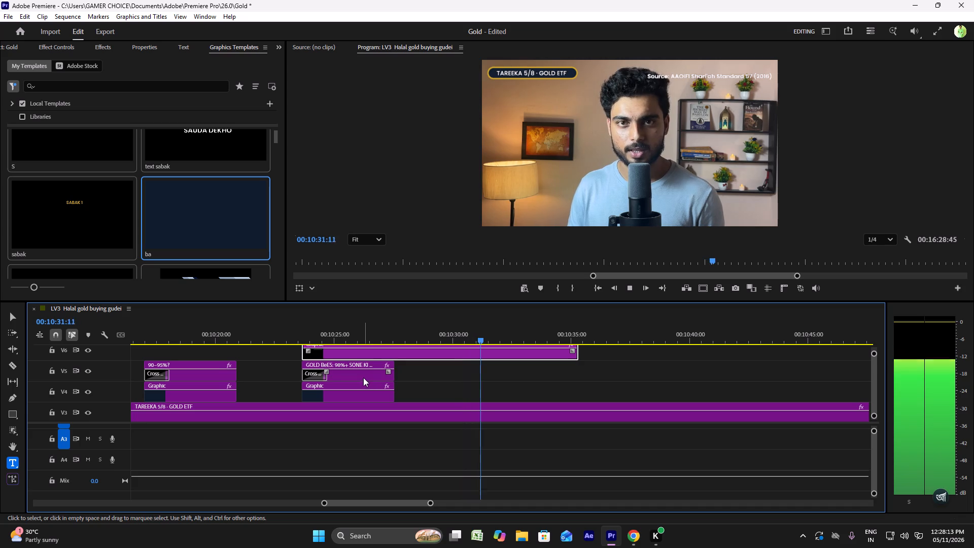
pyautogui.click(304, 332)
pyautogui.click(297, 336)
pyautogui.press('space')
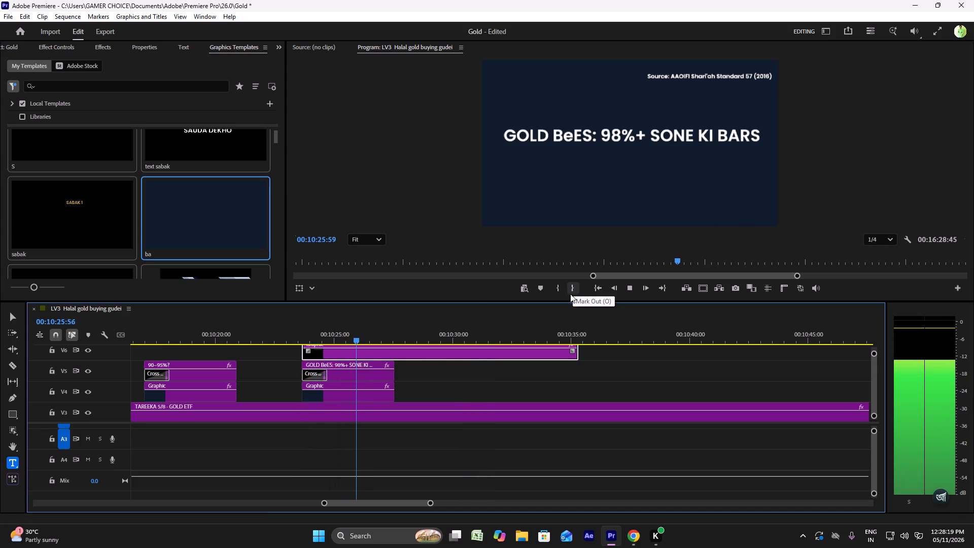
pyautogui.press('space')
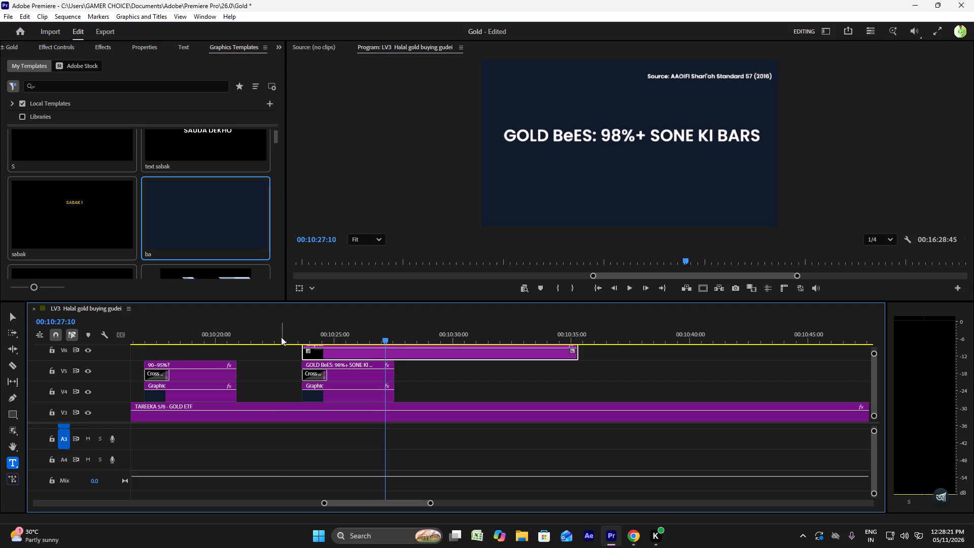
pyautogui.click(281, 337)
pyautogui.click(625, 539)
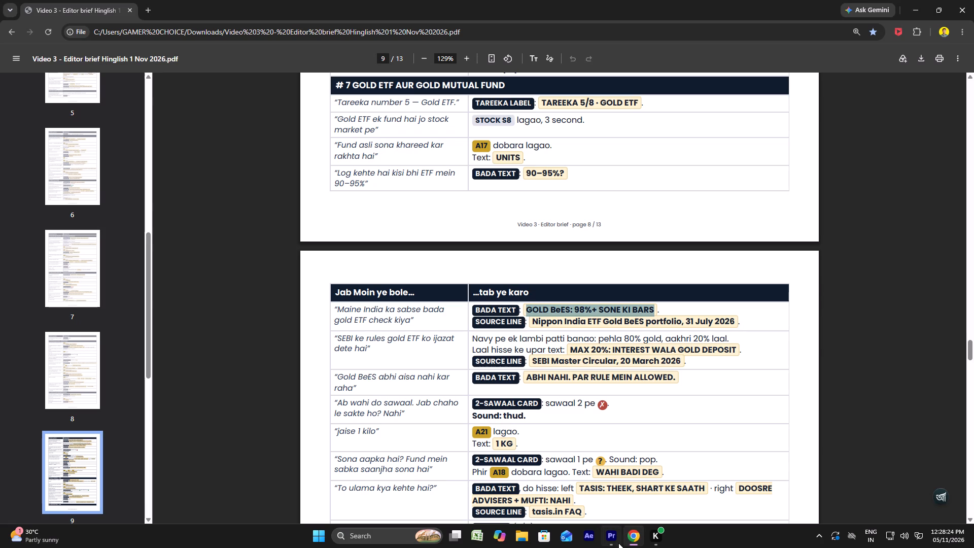
pyautogui.click(614, 540)
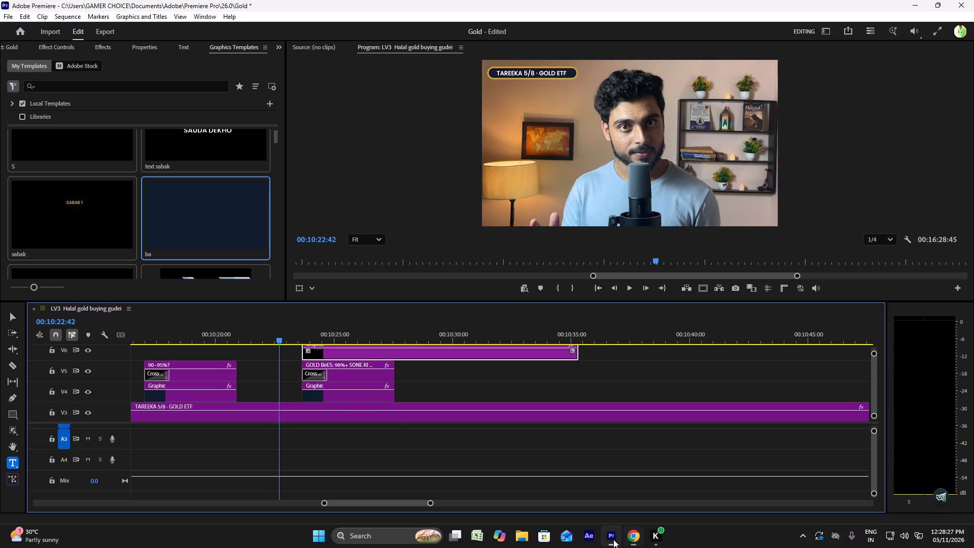
# Following the narration, extend the GOLD BeES title and its background graphic together to end at about 00:10:34.
pyautogui.keyDown('ctrl'); pyautogui.scroll(2, 340, 410); pyautogui.keyUp('ctrl')
pyautogui.press('space')
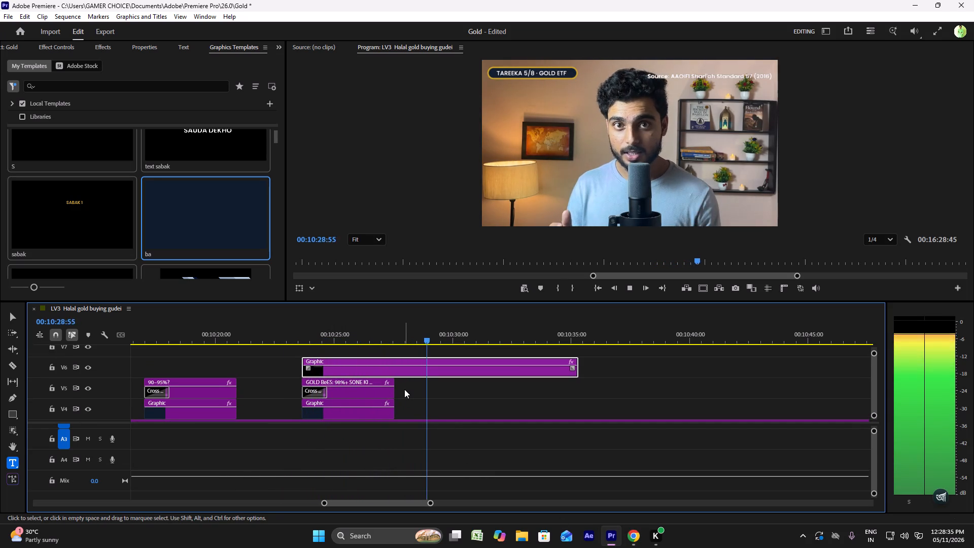
pyautogui.moveTo(404, 389); pyautogui.dragTo(380, 407)
pyautogui.moveTo(396, 399); pyautogui.dragTo(501, 398)
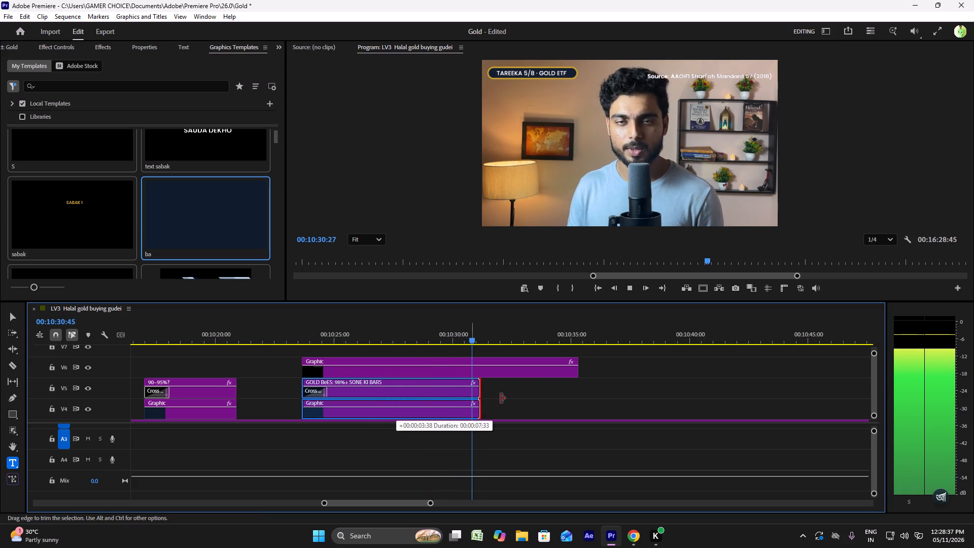
pyautogui.moveTo(501, 398); pyautogui.dragTo(582, 396)
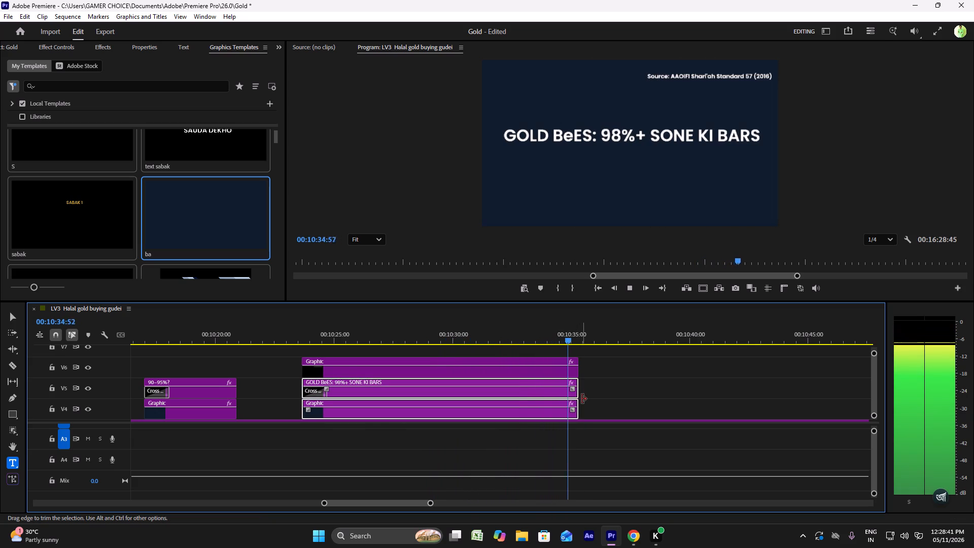
pyautogui.press('space')
pyautogui.moveTo(582, 400); pyautogui.dragTo(567, 400)
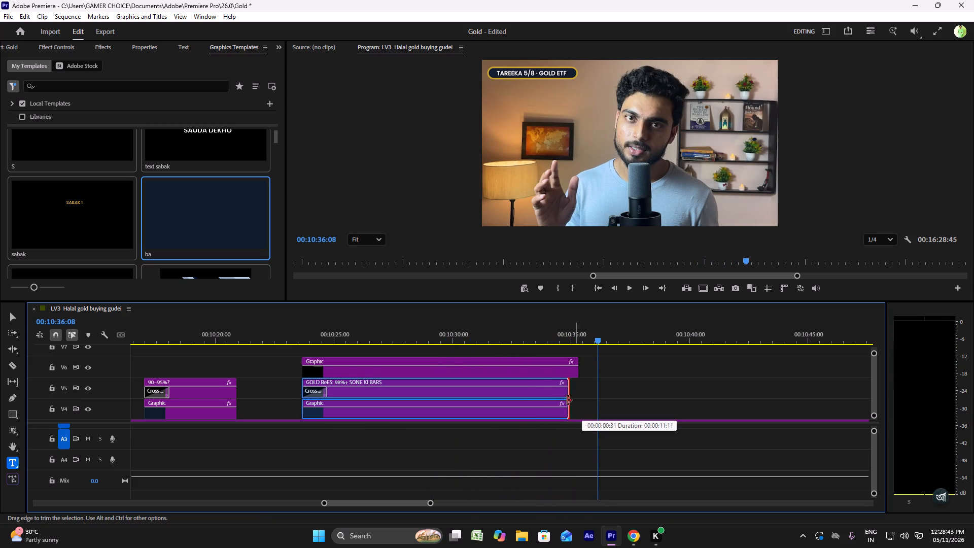
pyautogui.moveTo(567, 400); pyautogui.dragTo(542, 402)
pyautogui.click(501, 319)
pyautogui.click(503, 326)
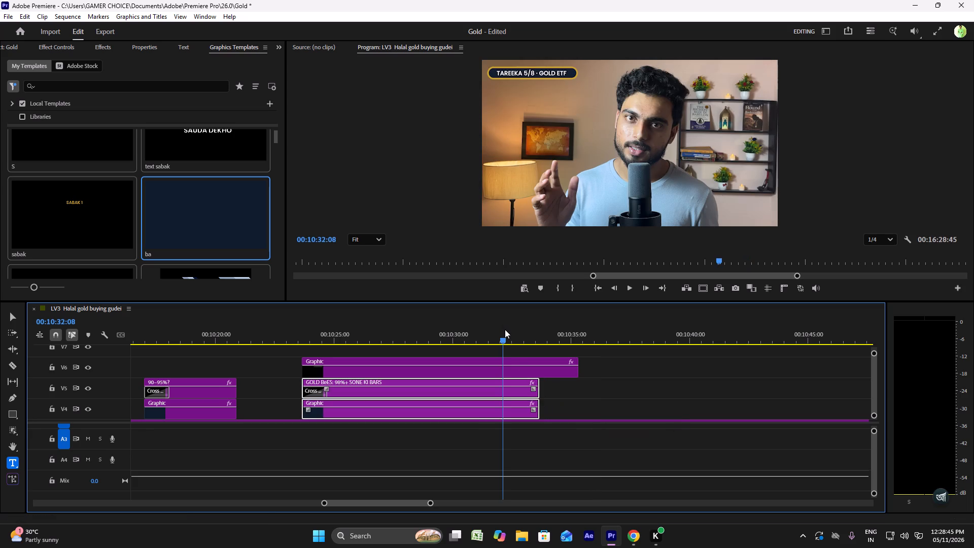
pyautogui.press('space')
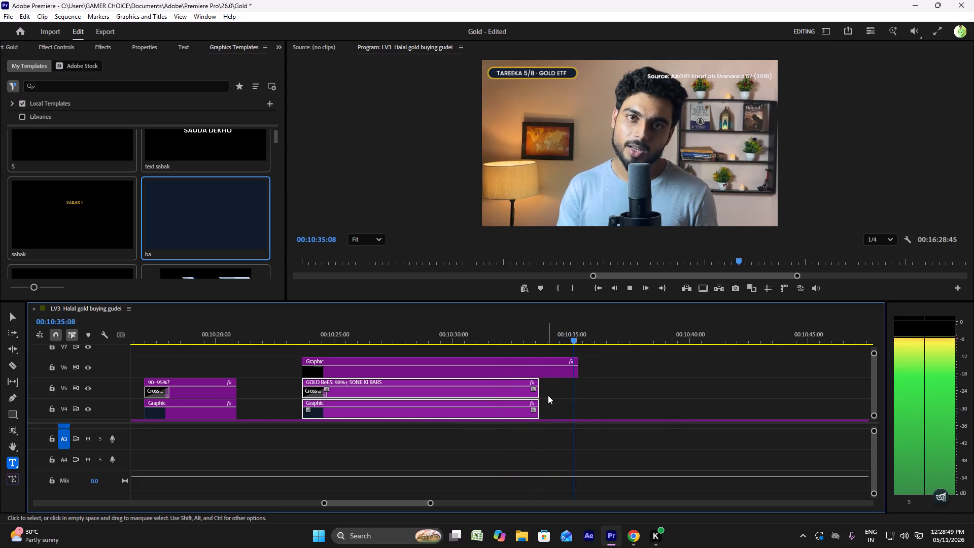
pyautogui.press('space')
pyautogui.moveTo(546, 393); pyautogui.dragTo(565, 393)
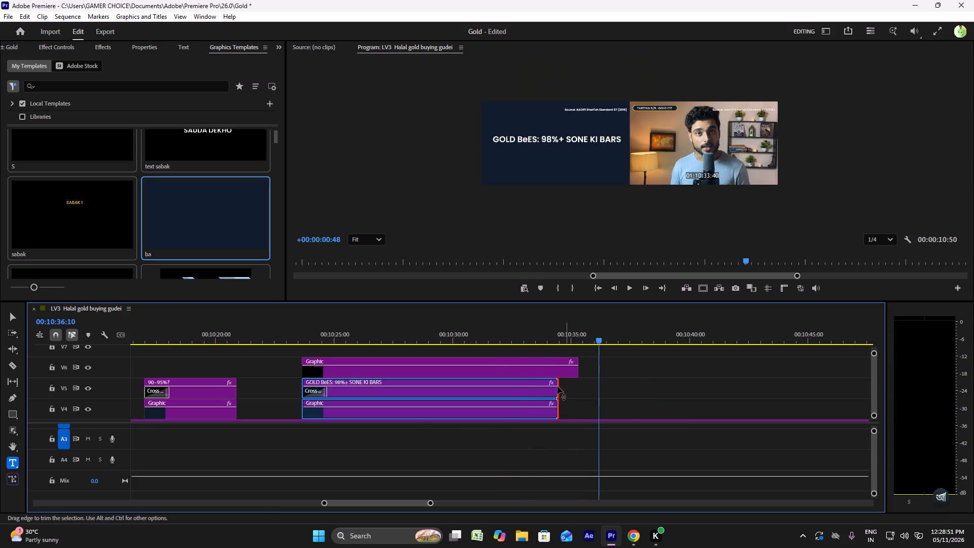
# Following the narration, trim the ends of the GOLD BeES title on V5 and its background graphic on V4 to 00:10:33:45.
pyautogui.click(533, 345)
pyautogui.click(533, 344)
pyautogui.click(533, 338)
pyautogui.click(533, 338)
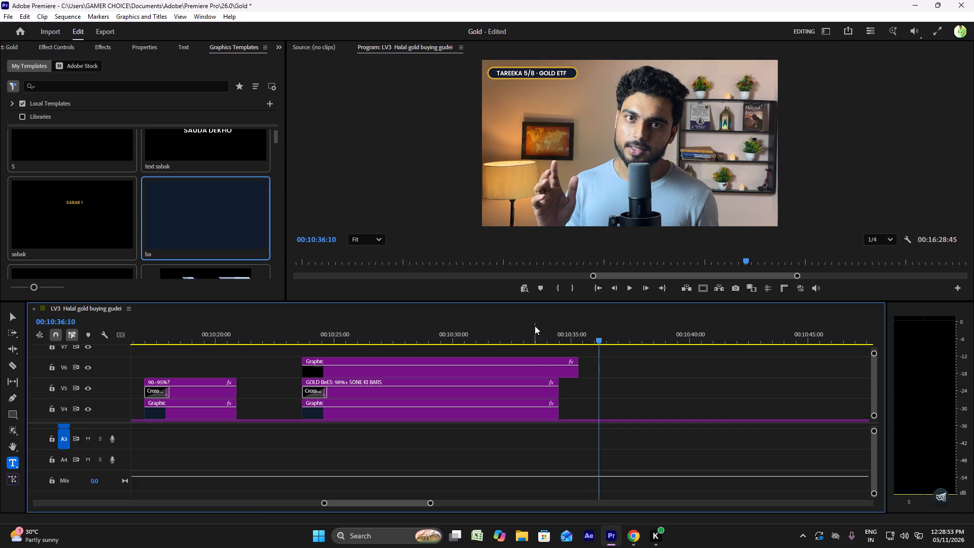
pyautogui.click(533, 332)
pyautogui.press('space')
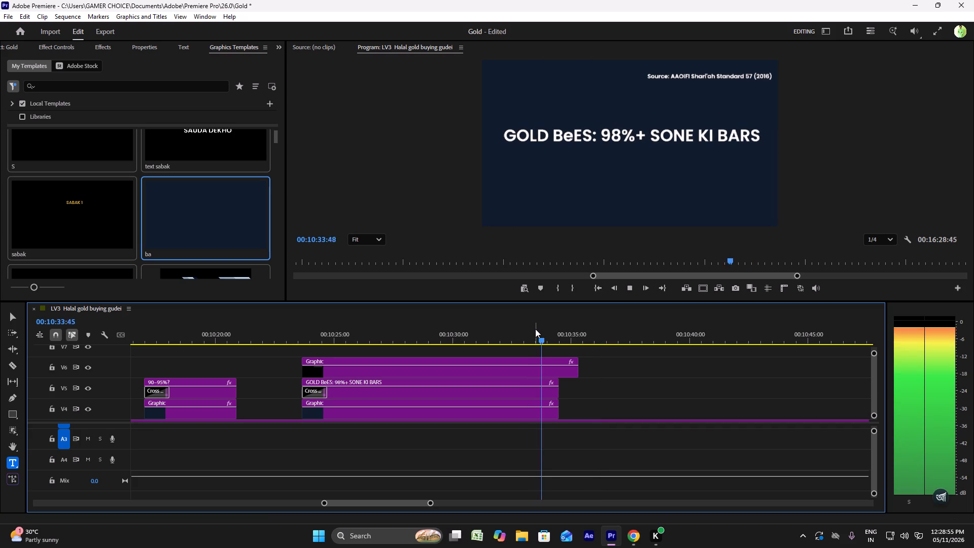
pyautogui.press('space')
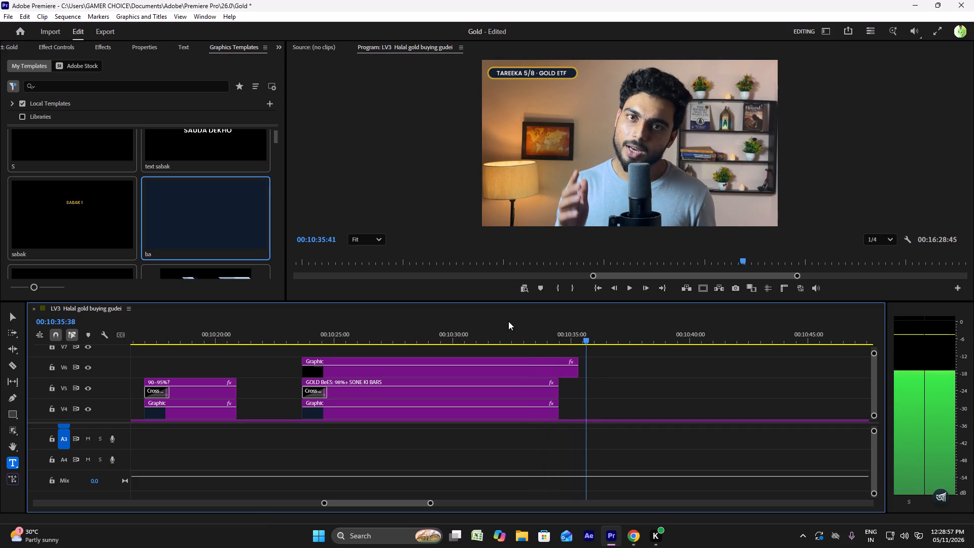
pyautogui.click(505, 327)
pyautogui.press('space')
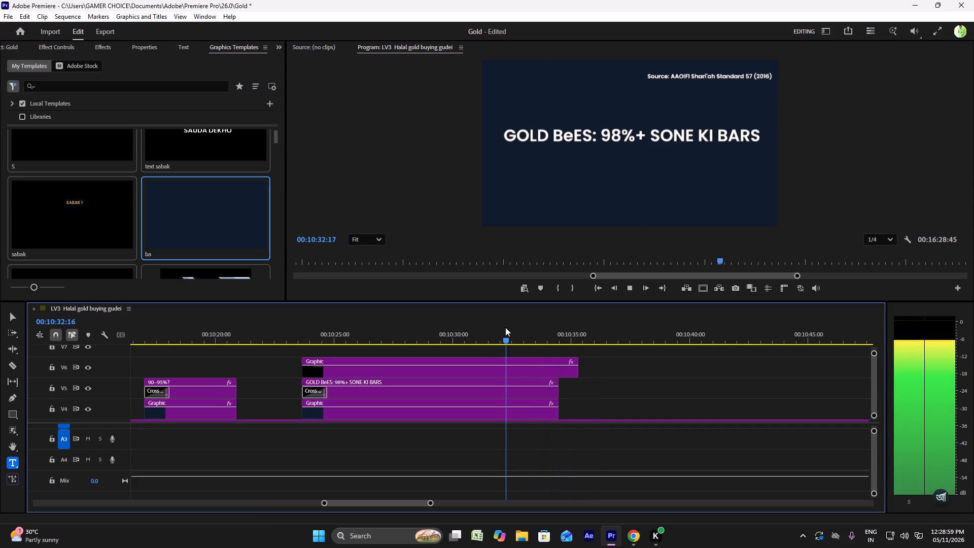
pyautogui.press('space')
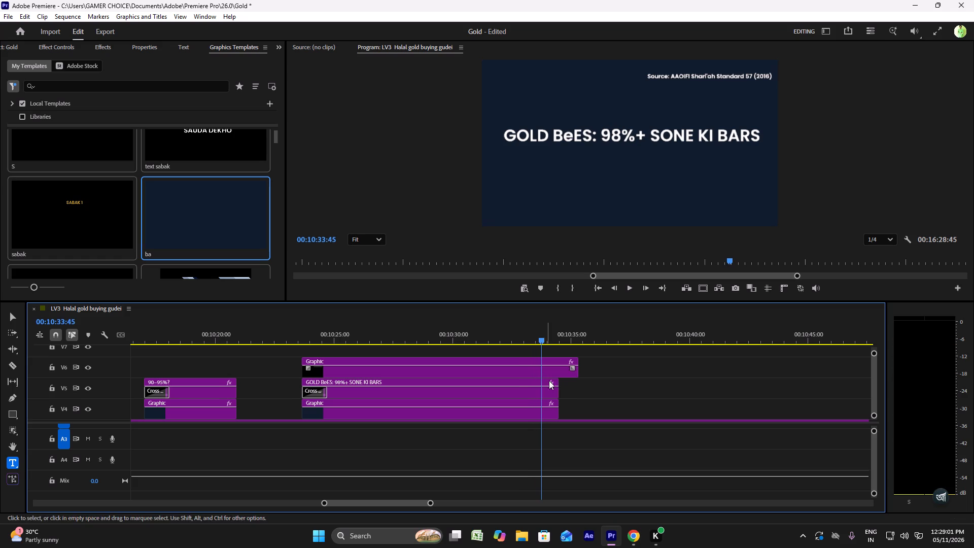
pyautogui.moveTo(559, 394); pyautogui.dragTo(544, 392)
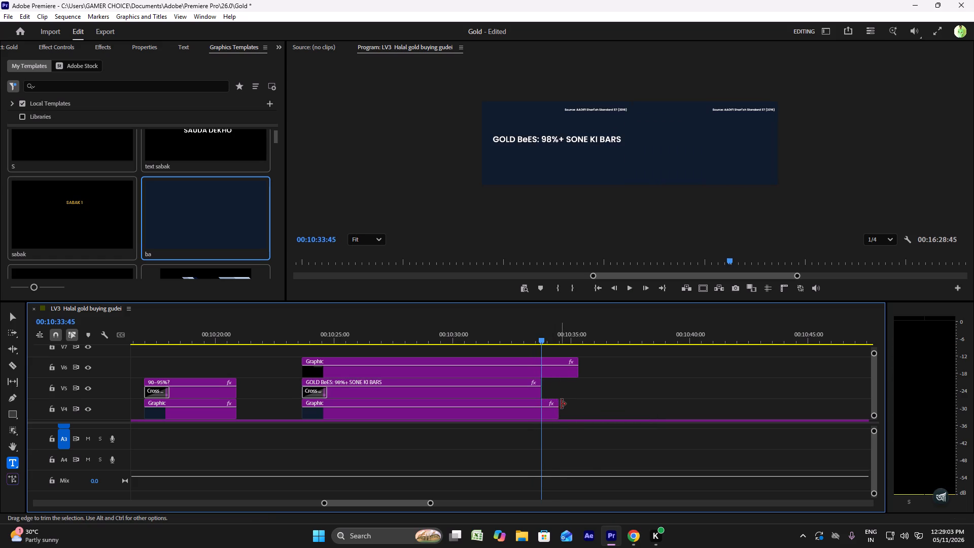
pyautogui.moveTo(562, 404); pyautogui.dragTo(544, 401)
# Trim the end of the source-line graphic on V6 to 00:10:33:45, level with the GOLD BeES title.
pyautogui.click(529, 345)
pyautogui.click(527, 337)
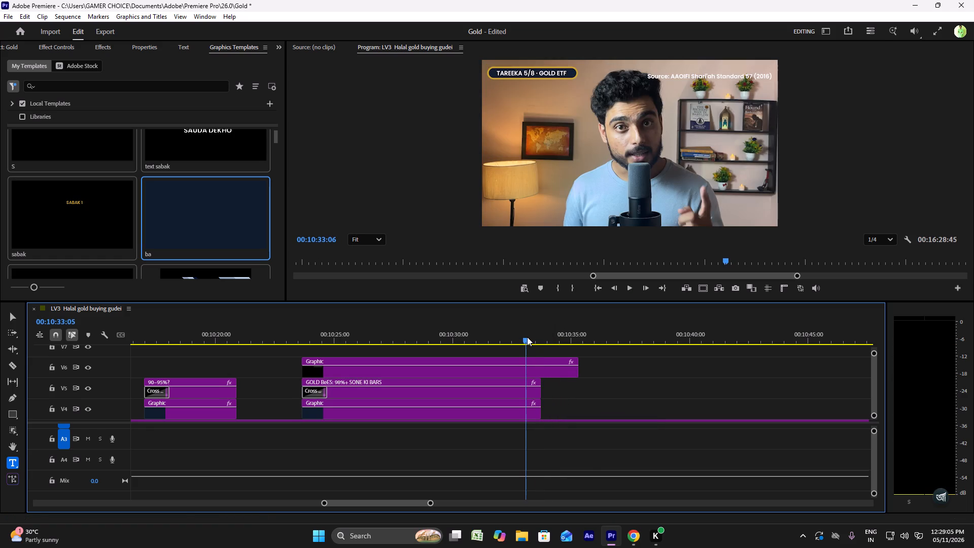
pyautogui.press('space')
pyautogui.press('space')
pyautogui.moveTo(581, 366); pyautogui.dragTo(573, 366)
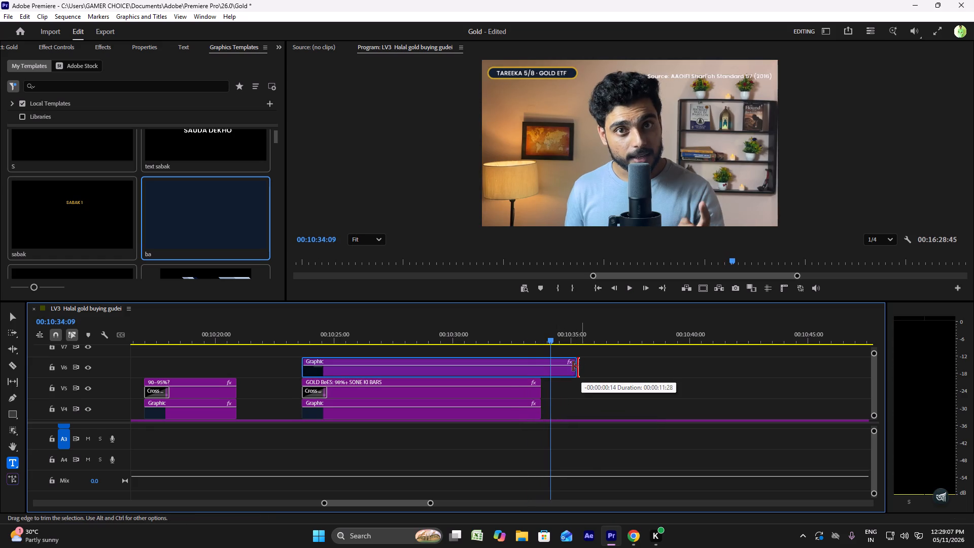
pyautogui.moveTo(573, 366); pyautogui.dragTo(542, 366)
# Play on past the GOLD BeES title, and copy its source line "Nippon India ETF Gold BeES portfolio, 31 July 2026" from the brief in Chrome.
pyautogui.click(336, 341)
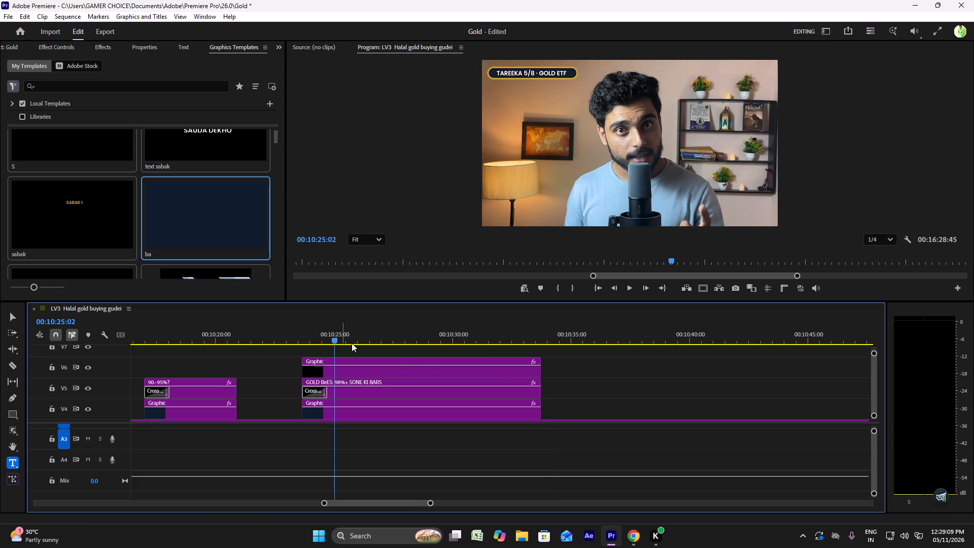
pyautogui.scroll(-5, 354, 347)
pyautogui.keyDown('ctrl'); pyautogui.scroll(-5, 354, 348); pyautogui.keyUp('ctrl')
pyautogui.press('space')
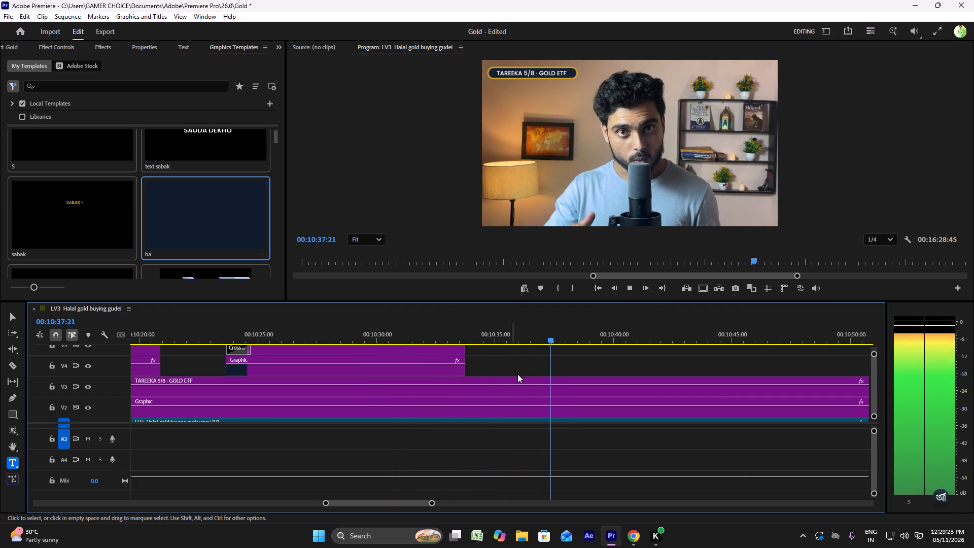
pyautogui.press('space')
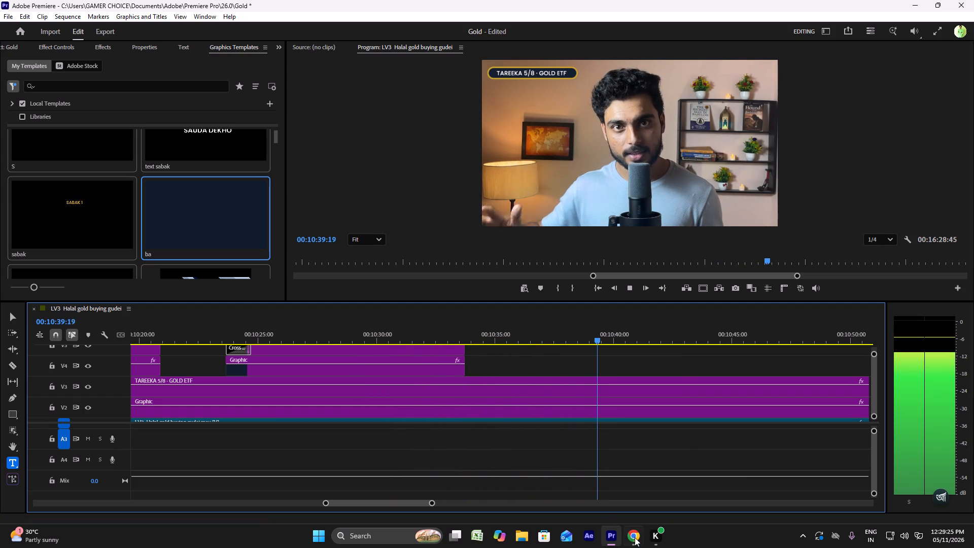
pyautogui.click(638, 536)
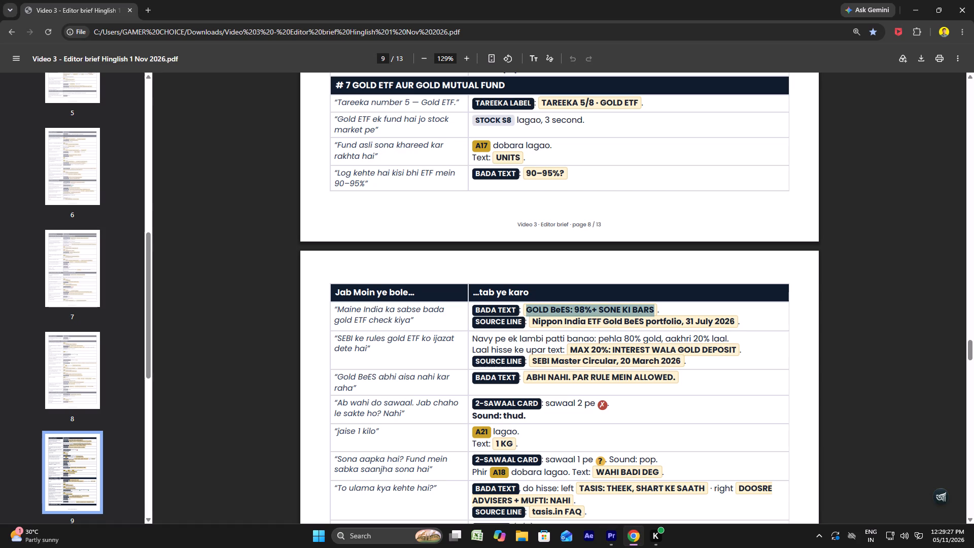
pyautogui.moveTo(533, 324); pyautogui.dragTo(610, 316)
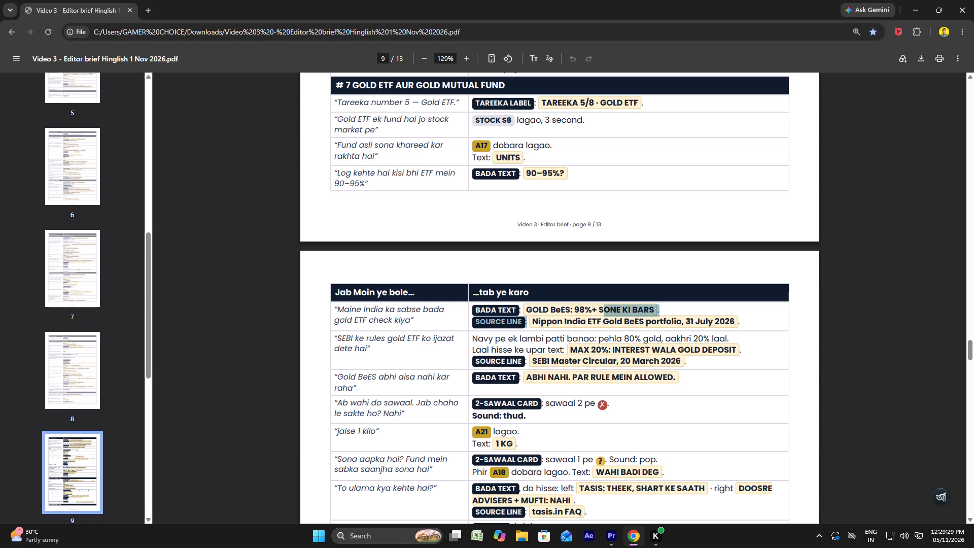
pyautogui.moveTo(610, 316); pyautogui.dragTo(737, 320)
pyautogui.rightClick(724, 319)
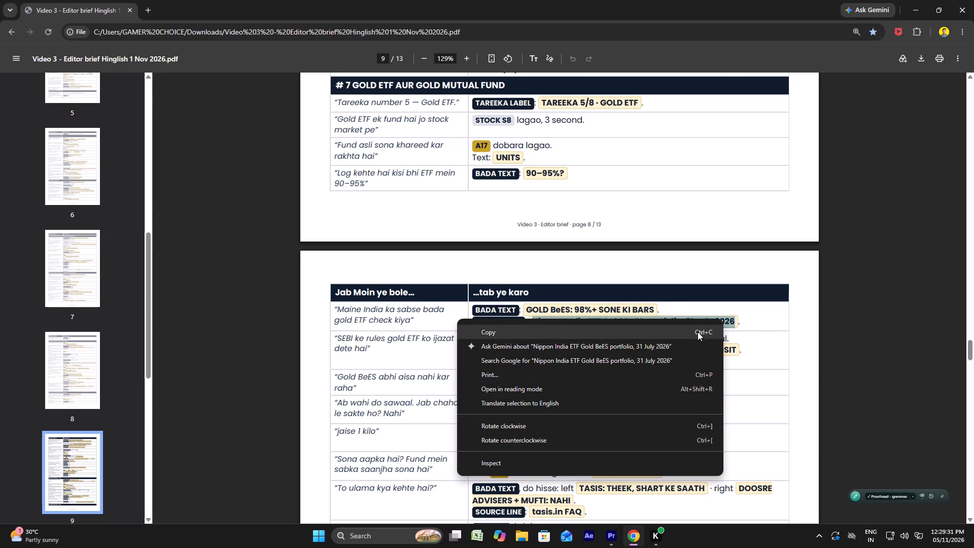
pyautogui.click(659, 332)
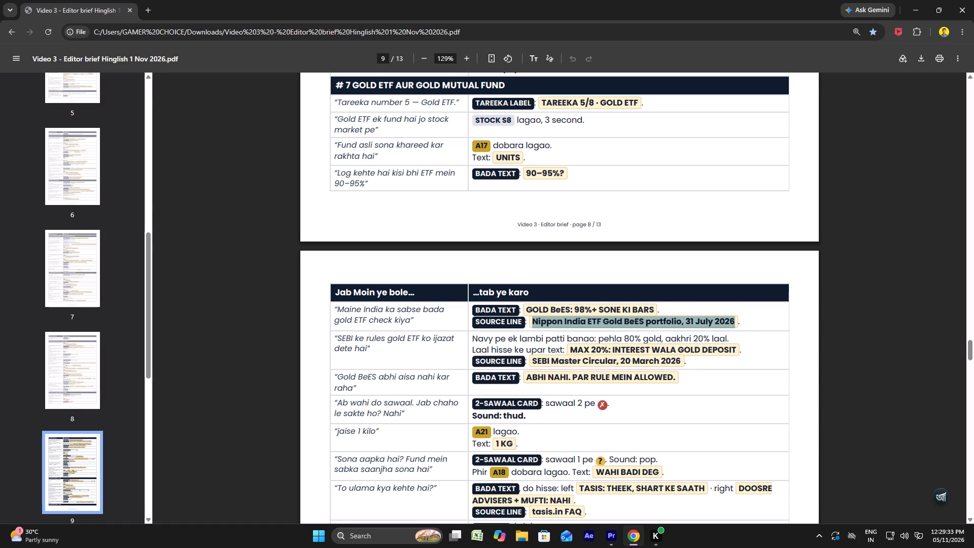
# Back in Premiere, change the V6 graphic's text to "Source: Nippon India ETF Gold BeES portfolio, 31 July 2026", keeping the "Source:" prefix.
pyautogui.click(615, 538)
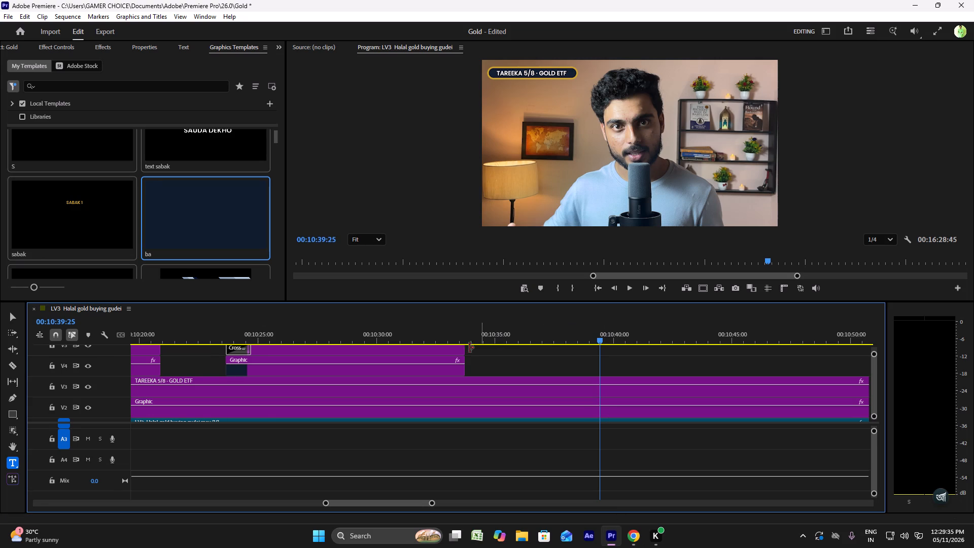
pyautogui.click(425, 349)
pyautogui.click(423, 342)
pyautogui.press('space')
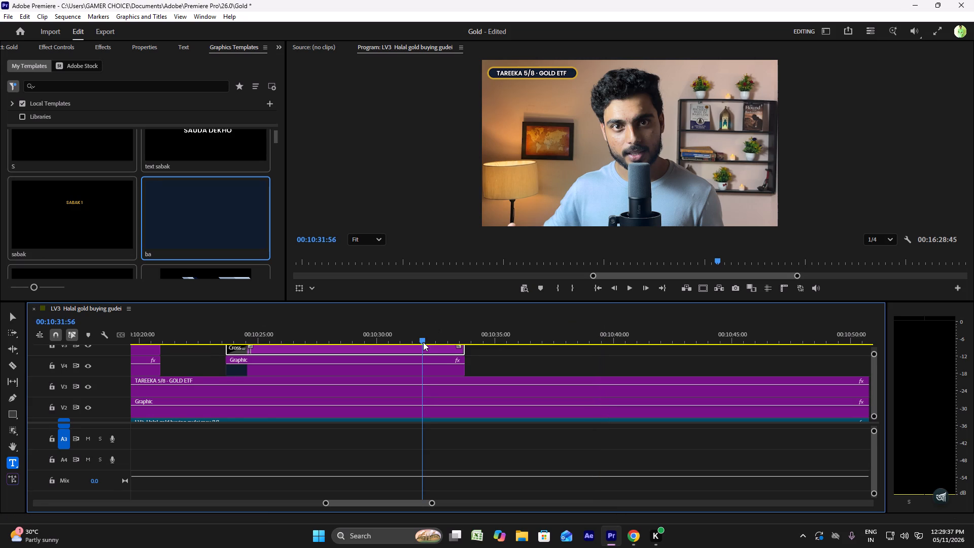
pyautogui.hotkey('ctrl', 'space')
pyautogui.scroll(6, 423, 384)
pyautogui.keyDown('ctrl'); pyautogui.scroll(5, 424, 383); pyautogui.keyUp('ctrl')
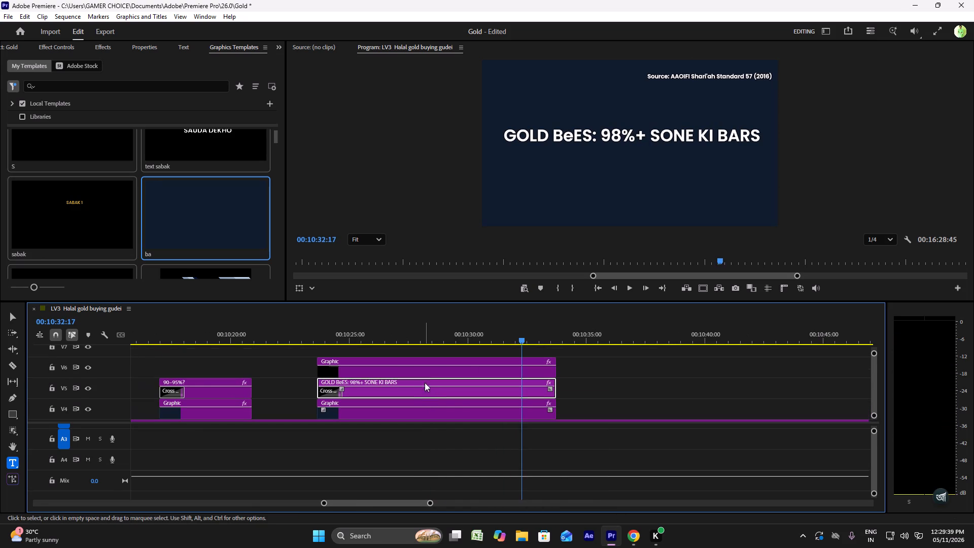
pyautogui.click(440, 372)
pyautogui.click(61, 45)
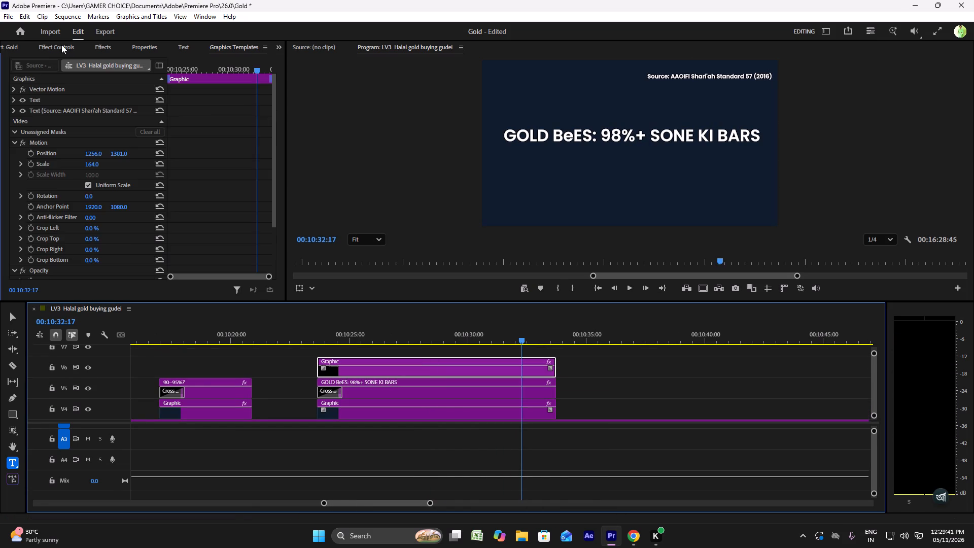
pyautogui.click(105, 43)
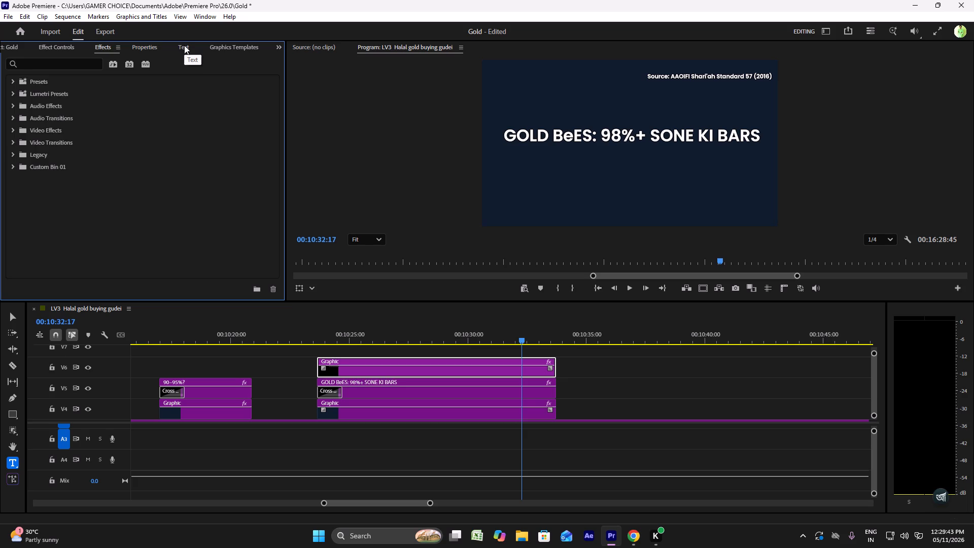
pyautogui.click(184, 45)
pyautogui.click(172, 227)
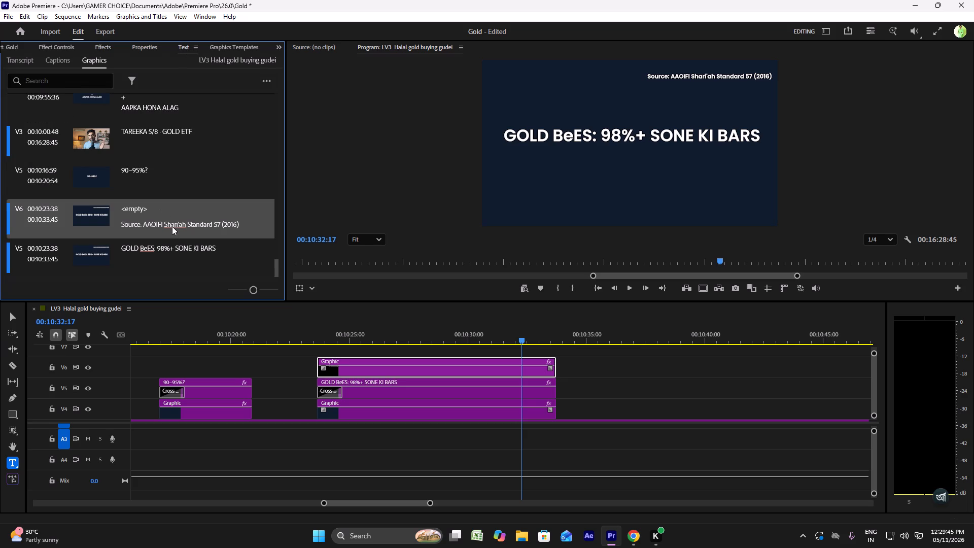
pyautogui.doubleClick(171, 225)
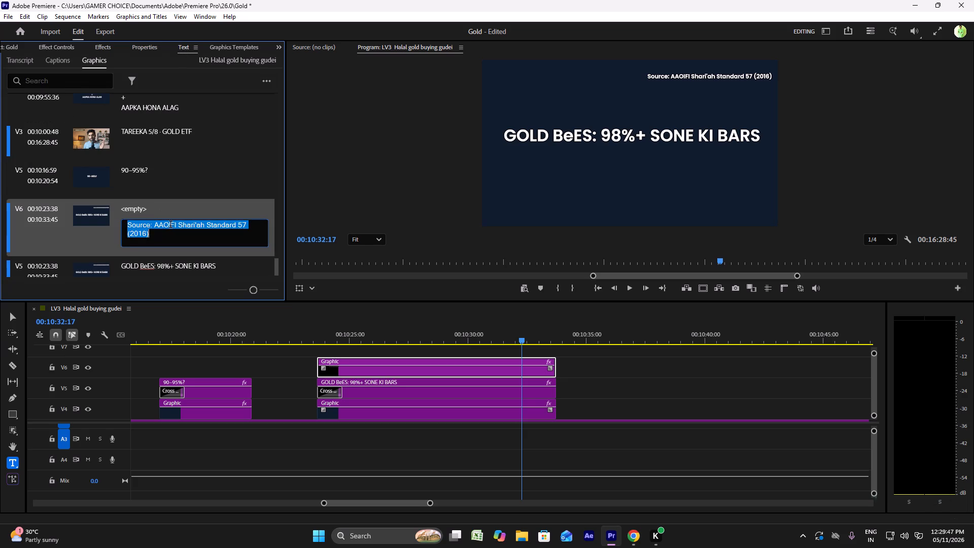
pyautogui.click(168, 225)
pyautogui.moveTo(153, 236); pyautogui.dragTo(158, 225)
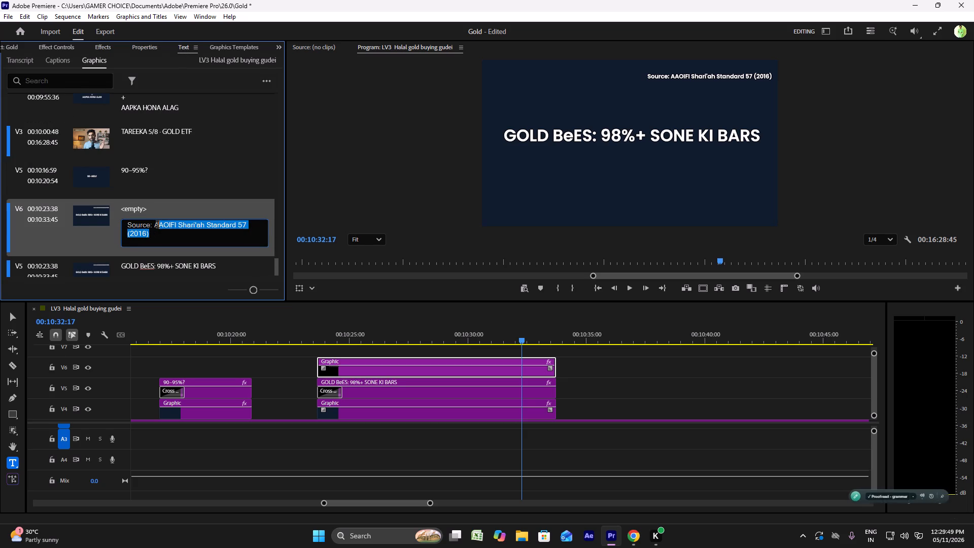
pyautogui.moveTo(158, 225); pyautogui.dragTo(155, 225)
pyautogui.hotkey('ctrl', 'v')
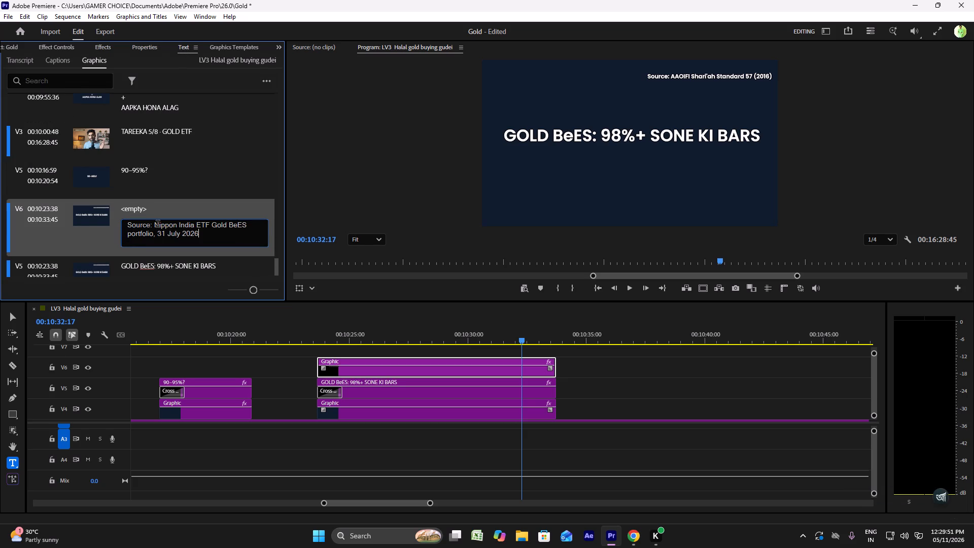
# Move the source-line graphic so its whole text fits inside the frame's upper-right corner, at Position 718, 1317.
pyautogui.click(68, 47)
pyautogui.moveTo(91, 155); pyautogui.dragTo(11, 152)
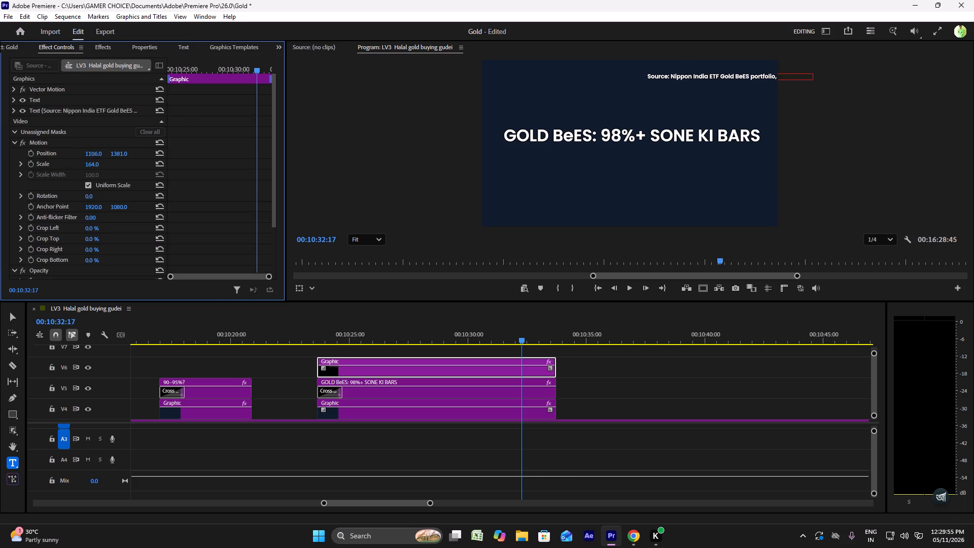
pyautogui.moveTo(11, 152); pyautogui.dragTo(56, 153)
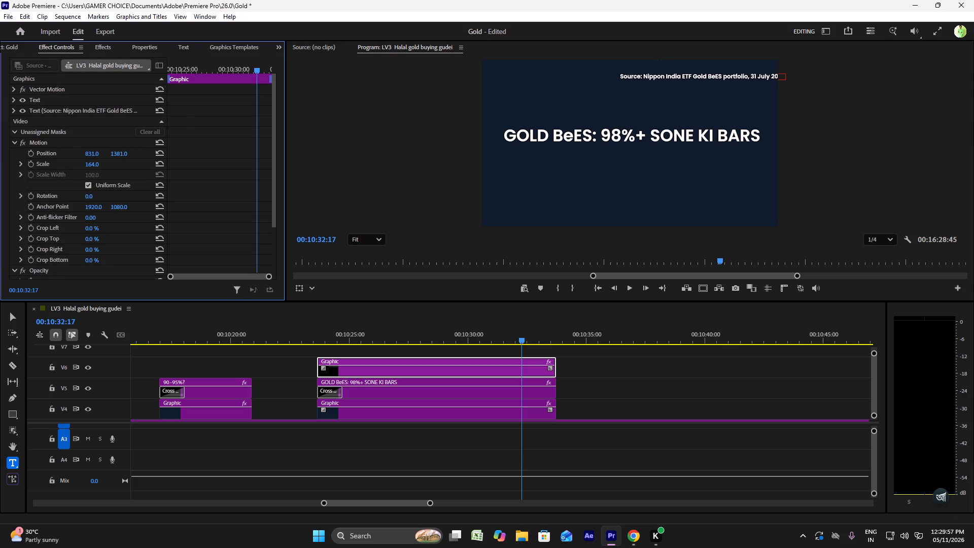
pyautogui.moveTo(56, 153); pyautogui.dragTo(27, 149)
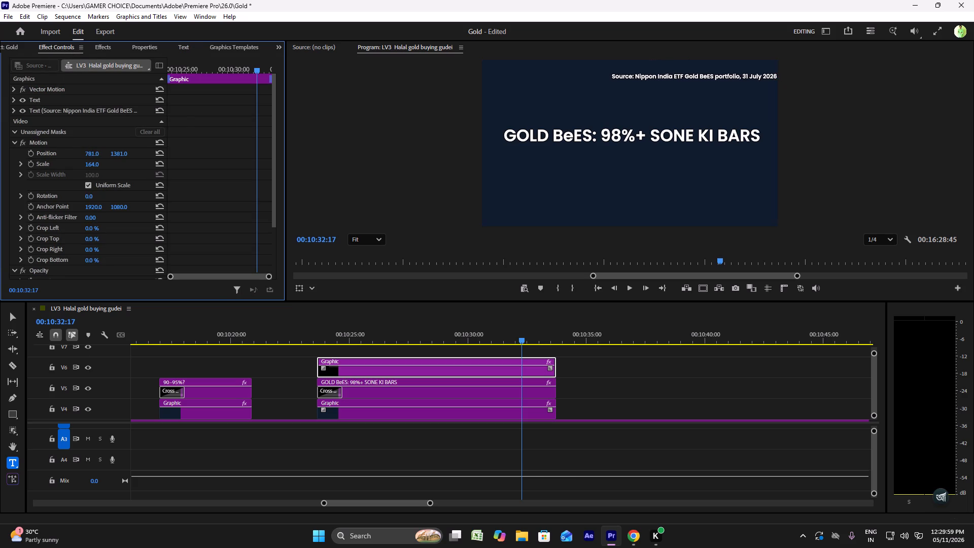
pyautogui.moveTo(27, 149); pyautogui.dragTo(1, 150)
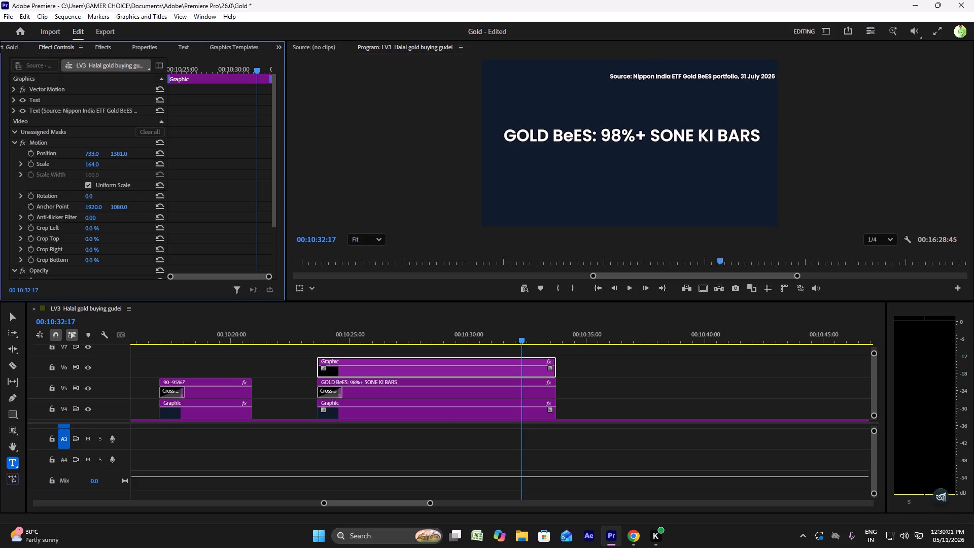
pyautogui.moveTo(1, 150); pyautogui.dragTo(85, 156)
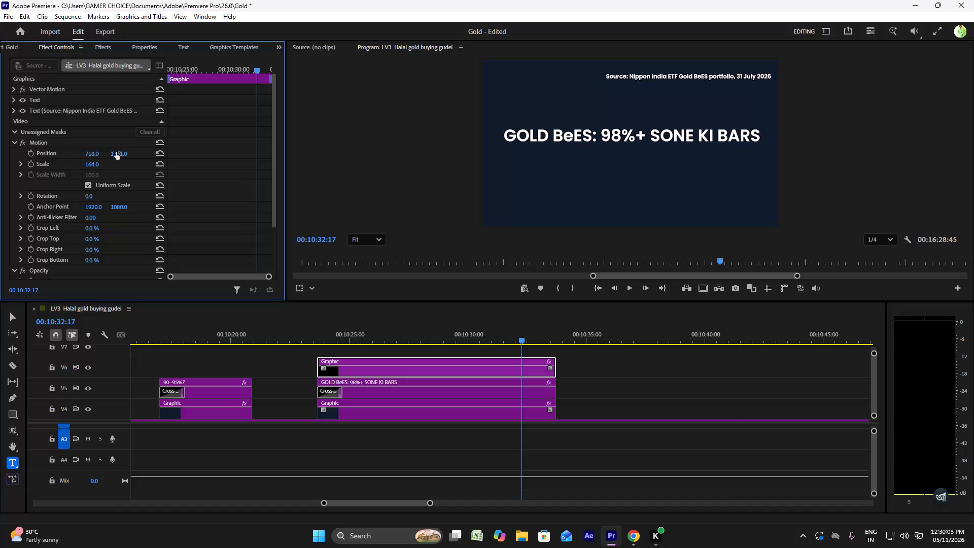
pyautogui.moveTo(117, 152); pyautogui.dragTo(85, 153)
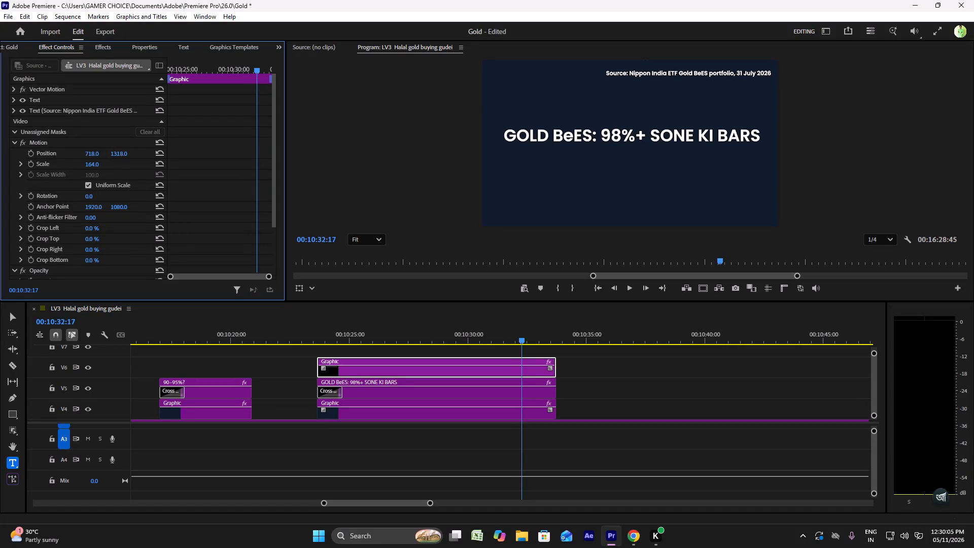
pyautogui.moveTo(85, 153); pyautogui.dragTo(84, 152)
# Play the sequence from about 00:10:23 past the GOLD BeES title, and check the brief in Chrome against the narration.
pyautogui.click(303, 334)
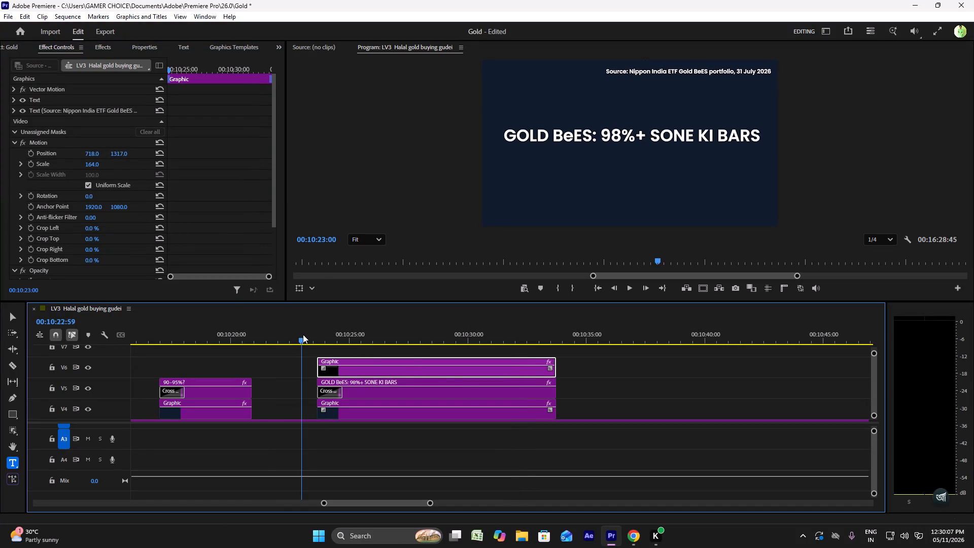
pyautogui.press('space')
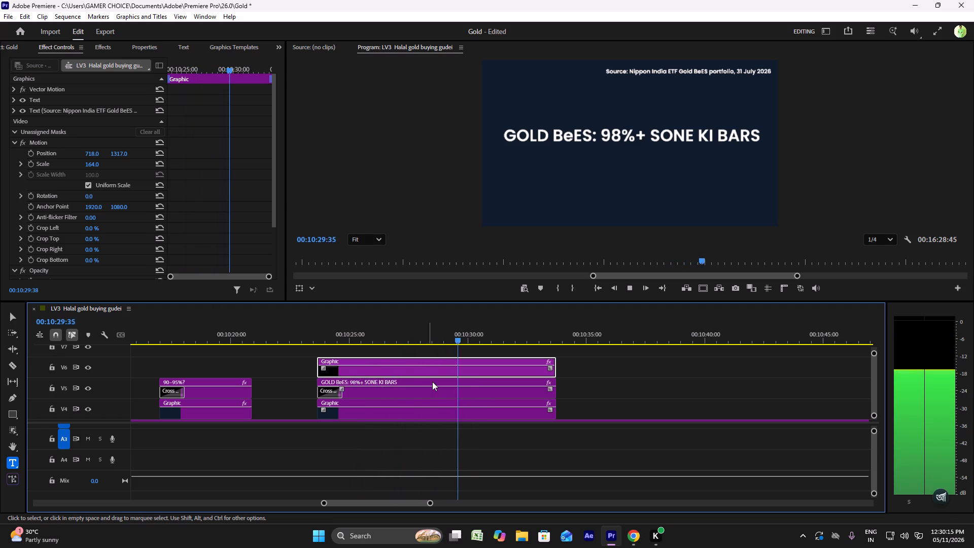
pyautogui.click(632, 537)
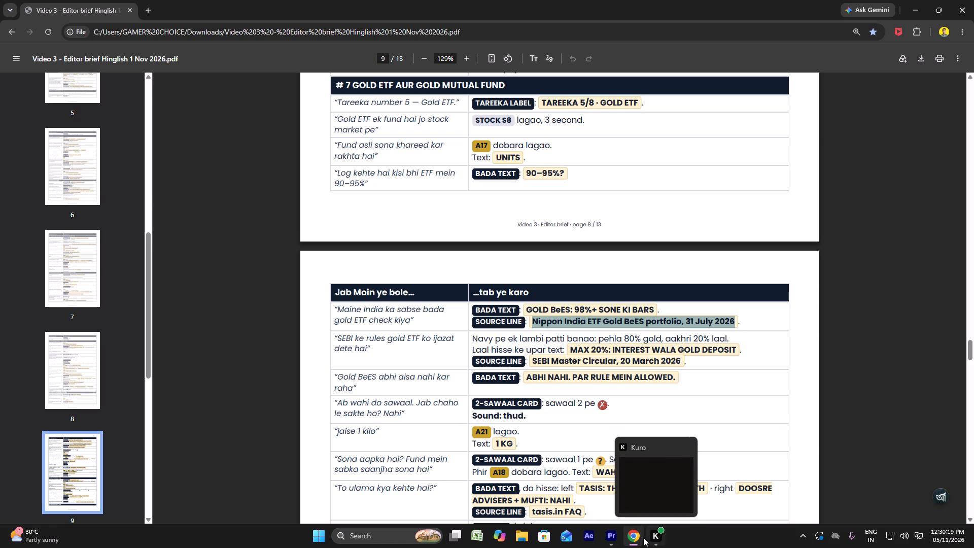
pyautogui.click(635, 537)
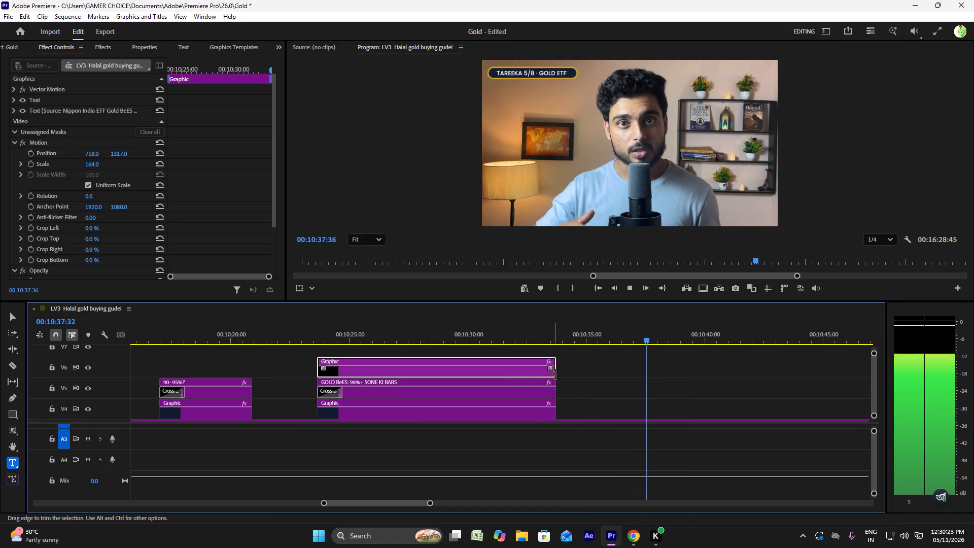
pyautogui.press('space')
pyautogui.click(625, 534)
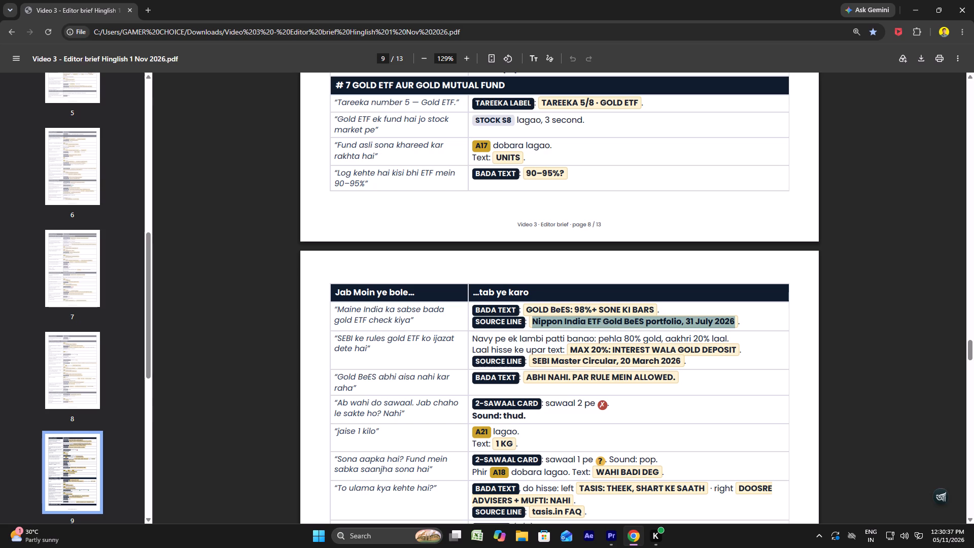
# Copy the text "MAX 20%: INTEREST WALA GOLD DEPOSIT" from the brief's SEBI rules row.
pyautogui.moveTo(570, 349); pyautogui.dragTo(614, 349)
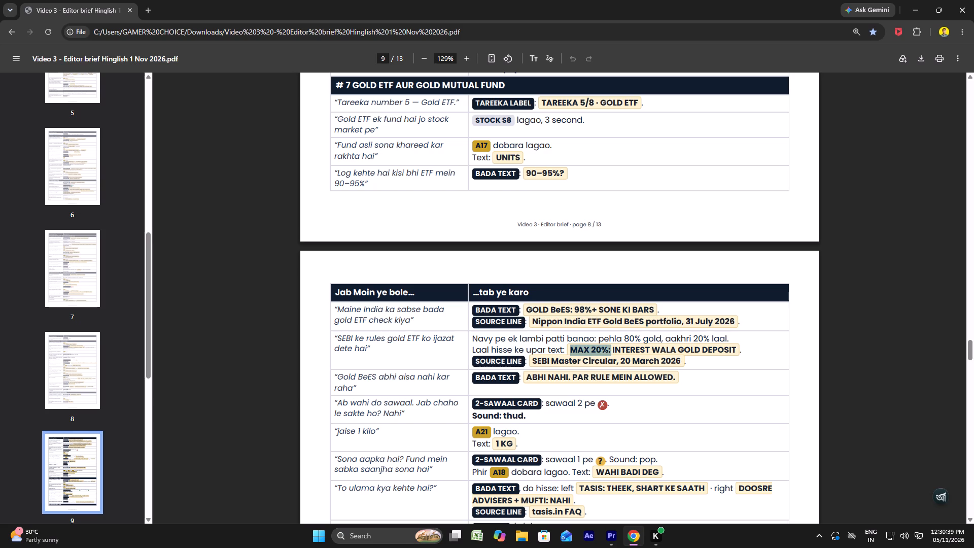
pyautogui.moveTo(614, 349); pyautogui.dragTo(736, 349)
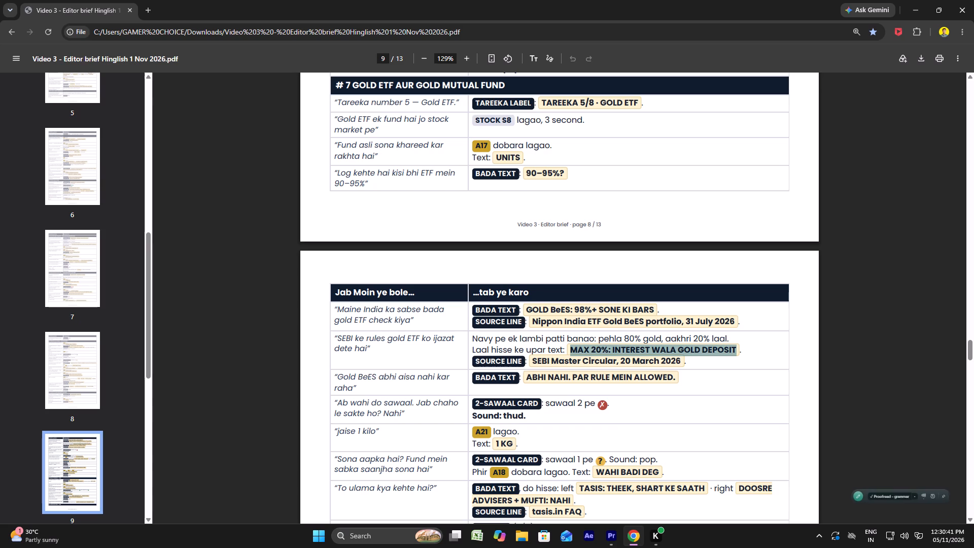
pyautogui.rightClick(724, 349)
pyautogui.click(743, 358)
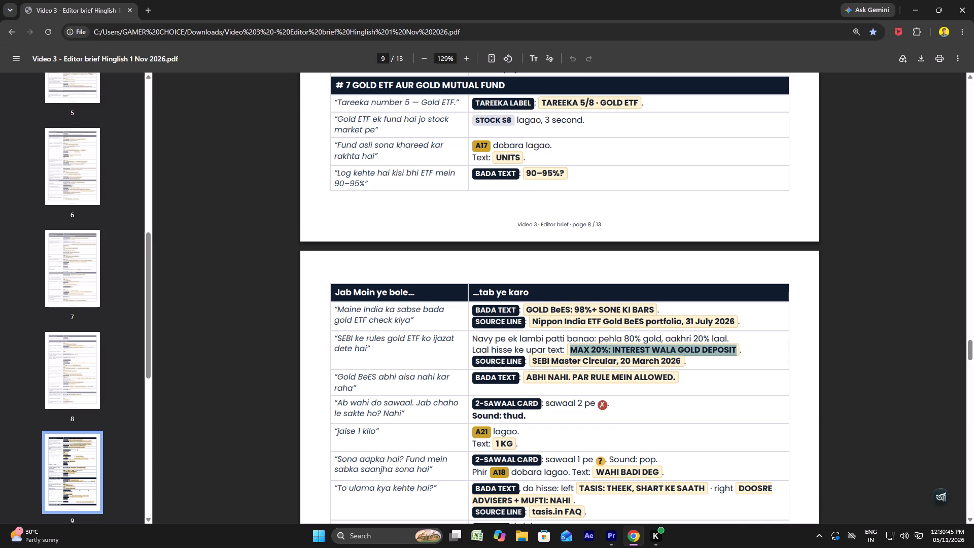
# Copy the source line "SEBI Master Circular, 20 March 2026" from the brief's SEBI rules row.
pyautogui.moveTo(532, 360); pyautogui.dragTo(682, 364)
pyautogui.rightClick(666, 362)
pyautogui.click(680, 367)
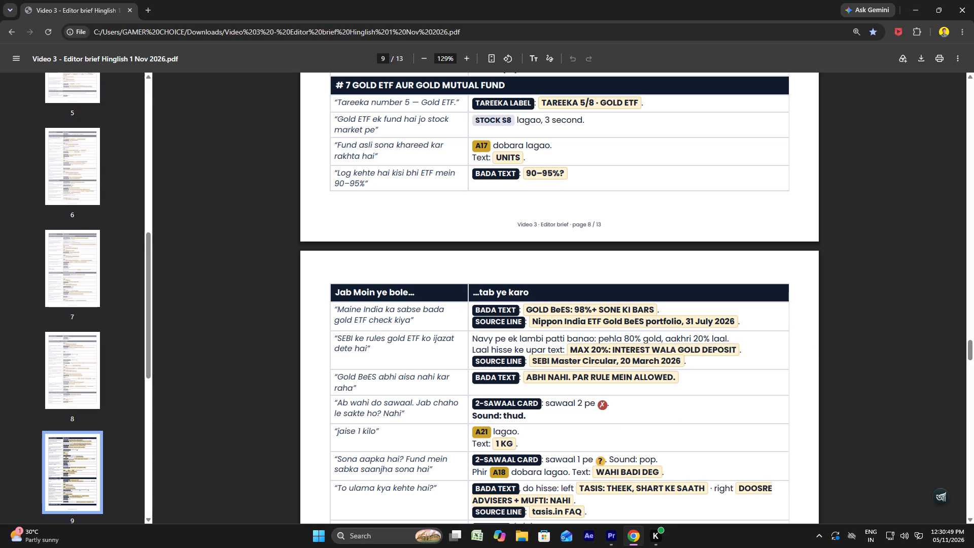
pyautogui.moveTo(681, 361); pyautogui.dragTo(531, 358)
pyautogui.rightClick(546, 360)
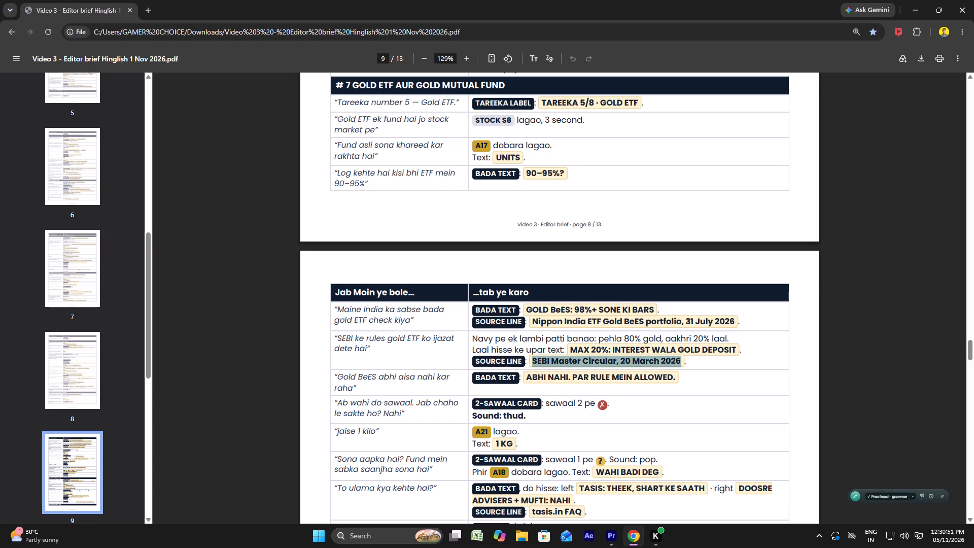
pyautogui.click(574, 374)
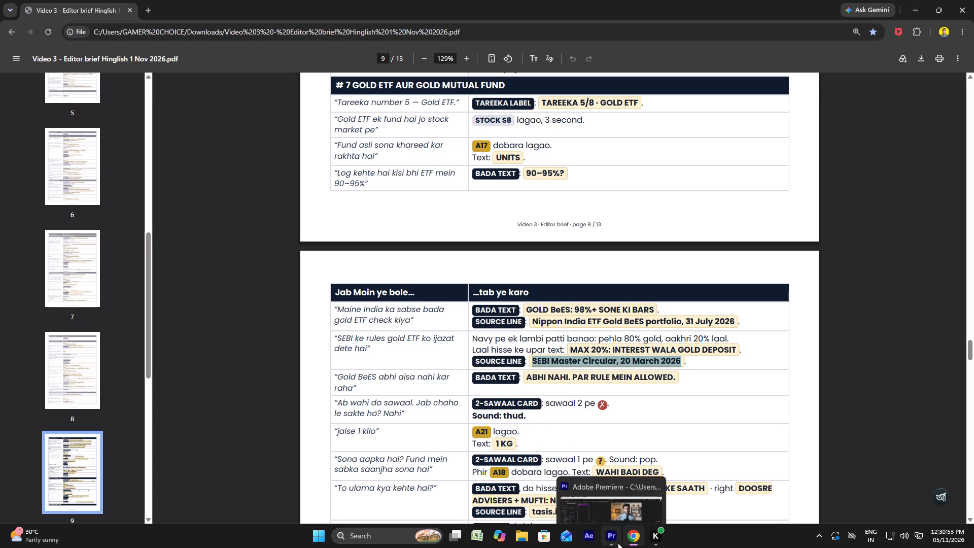
# Switch to Premiere and paste a duplicate of the V6 source-line graphic at 00:10:37:45.
pyautogui.click(618, 541)
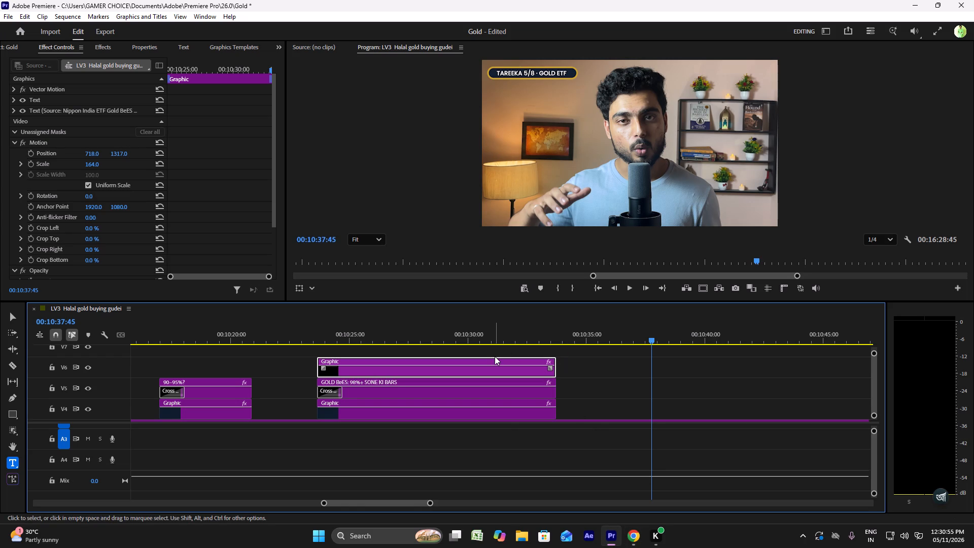
pyautogui.hotkey('ctrl', 'c')
pyautogui.hotkey('ctrl', 'v')
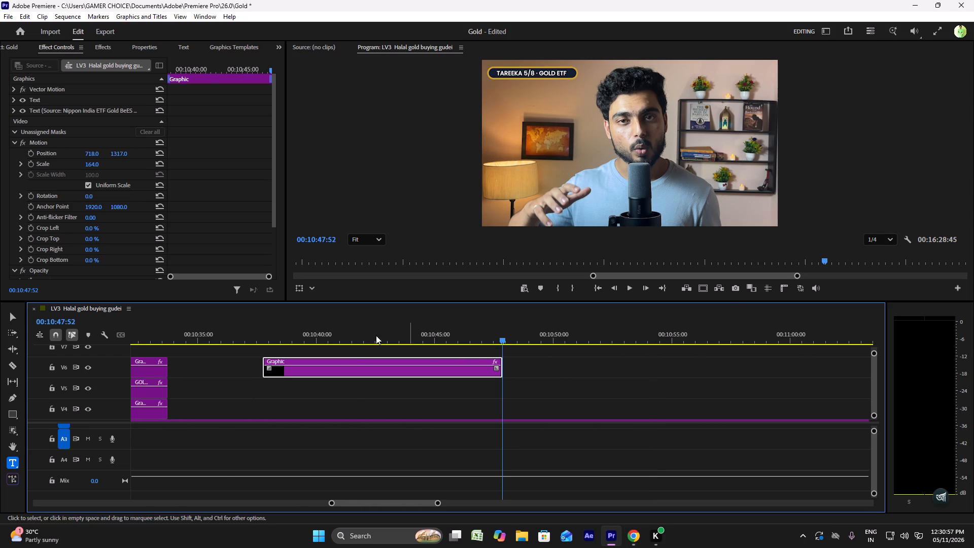
# Change the duplicated graphic's text to "Source: SEBI Master Circular, 20 March 2026", keeping the "Source:" prefix and recopying the line from the brief in Chrome.
pyautogui.click(357, 336)
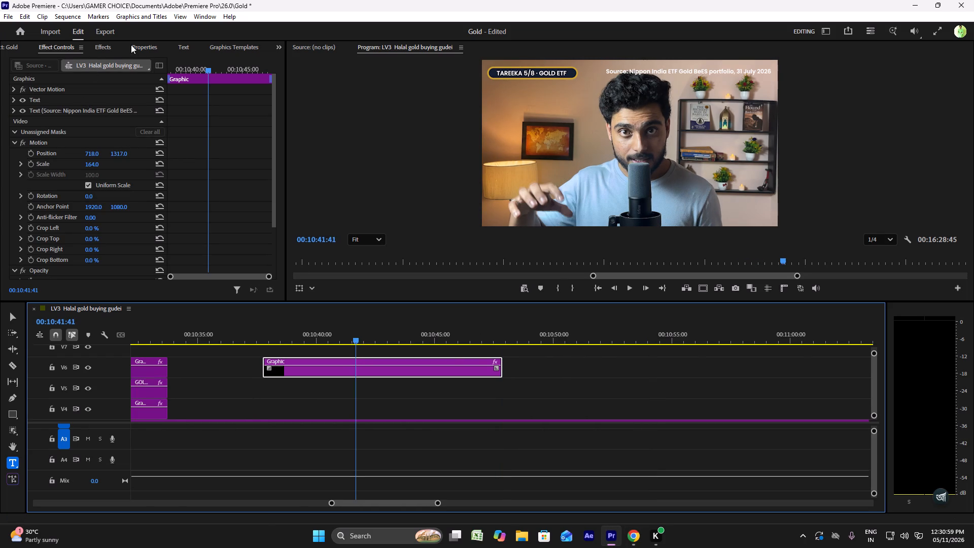
pyautogui.click(177, 49)
pyautogui.tripleClick(149, 254)
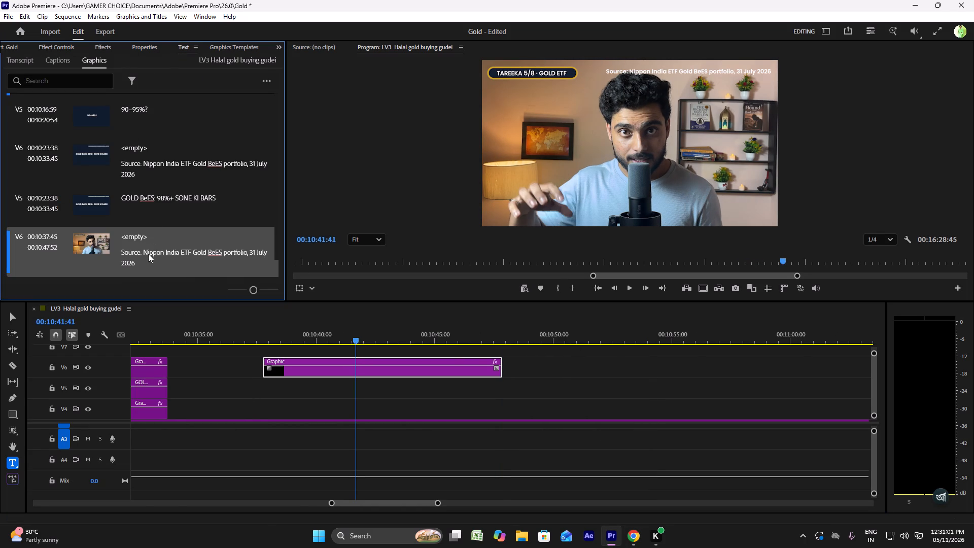
pyautogui.tripleClick(148, 253)
pyautogui.click(167, 252)
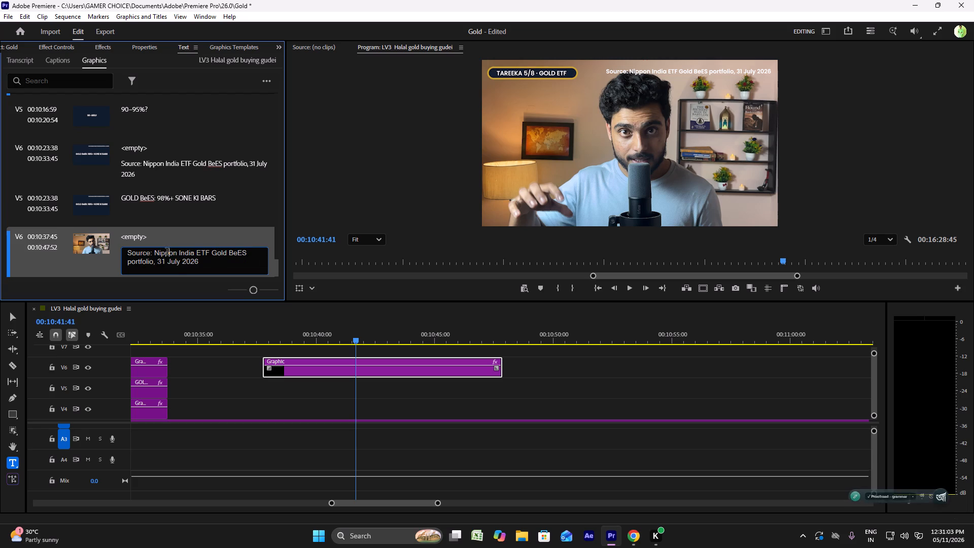
pyautogui.click(153, 252)
pyautogui.moveTo(155, 252); pyautogui.dragTo(201, 267)
pyautogui.hotkey('ctrl', 'v')
pyautogui.hotkey('ctrl', 'v')
pyautogui.hotkey('ctrl', 'v')
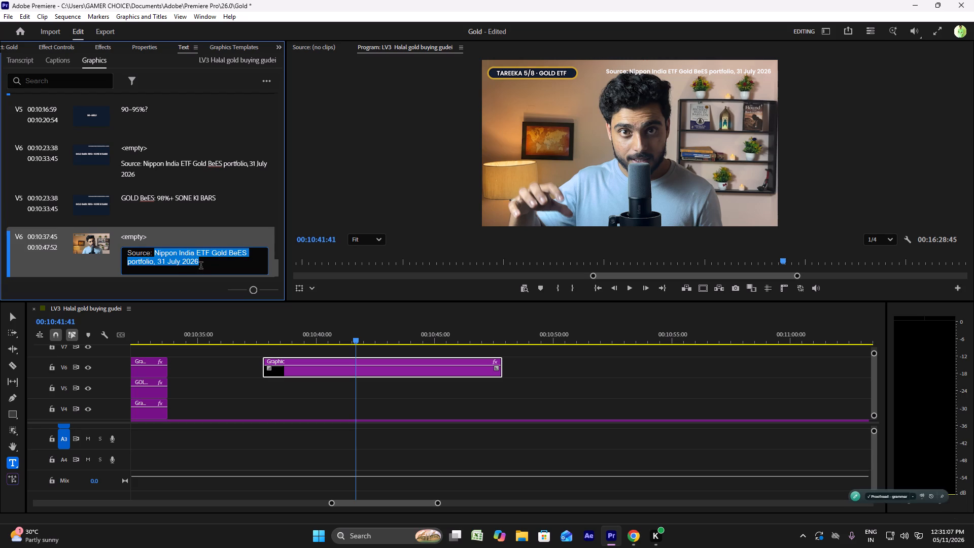
pyautogui.rightClick(185, 259)
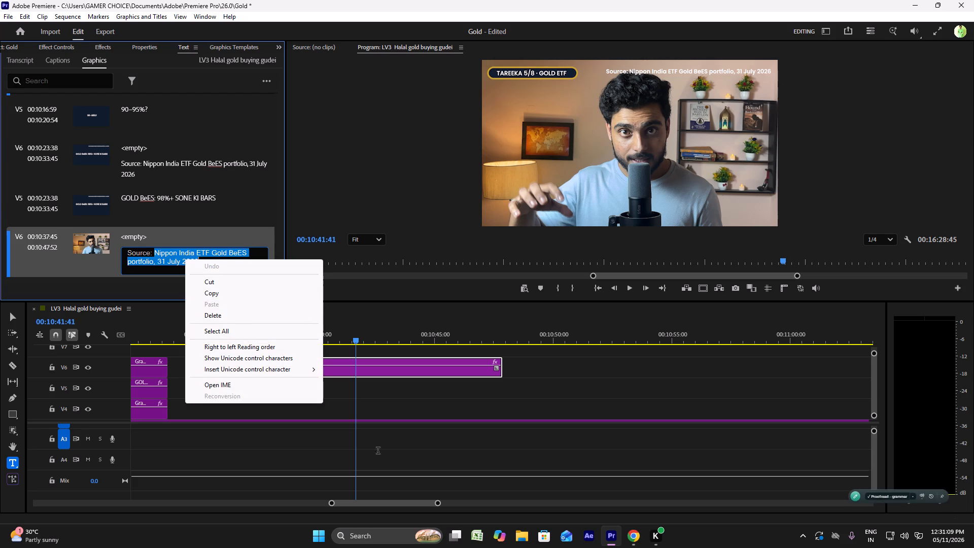
pyautogui.click(635, 534)
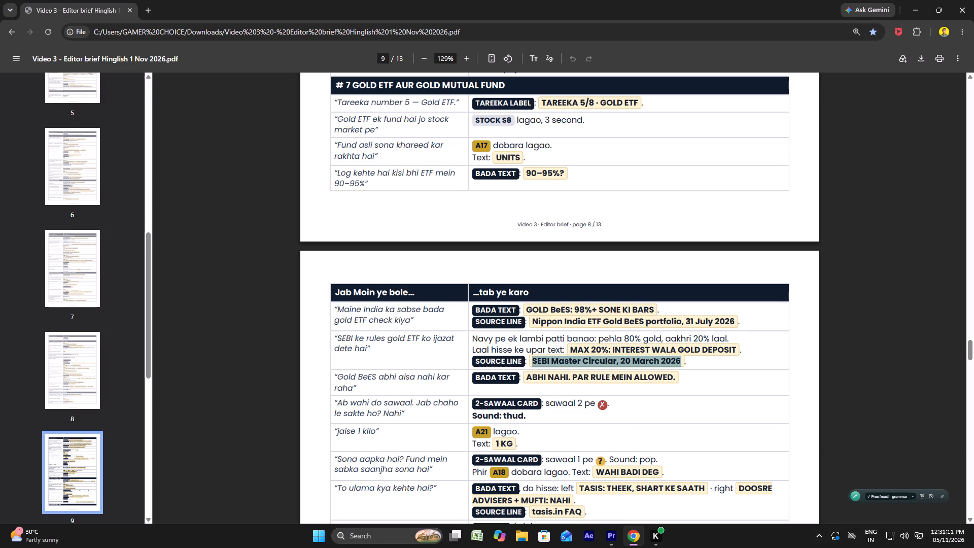
pyautogui.hotkey('ctrl', 'c')
pyautogui.click(614, 531)
pyautogui.tripleClick(161, 258)
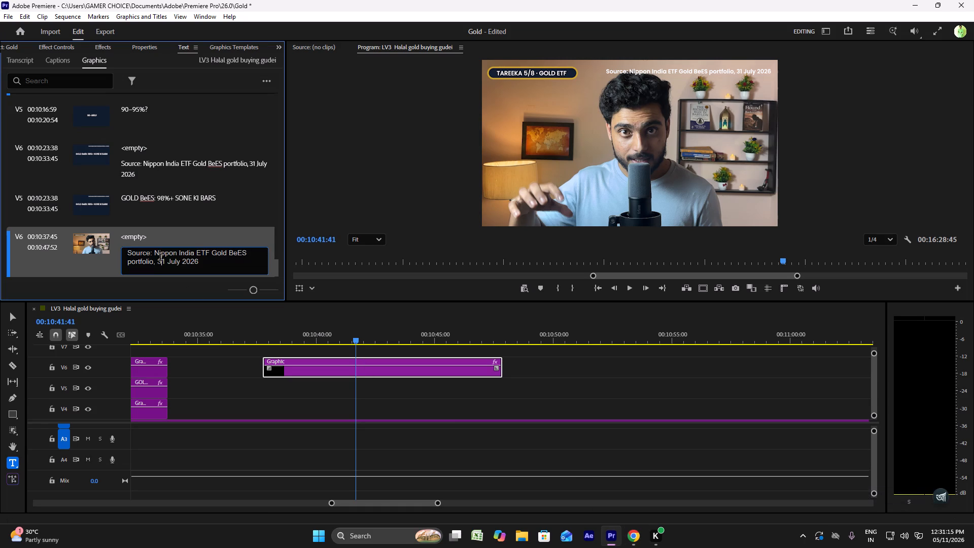
pyautogui.moveTo(156, 255); pyautogui.dragTo(220, 273)
pyautogui.hotkey('ctrl', 'v')
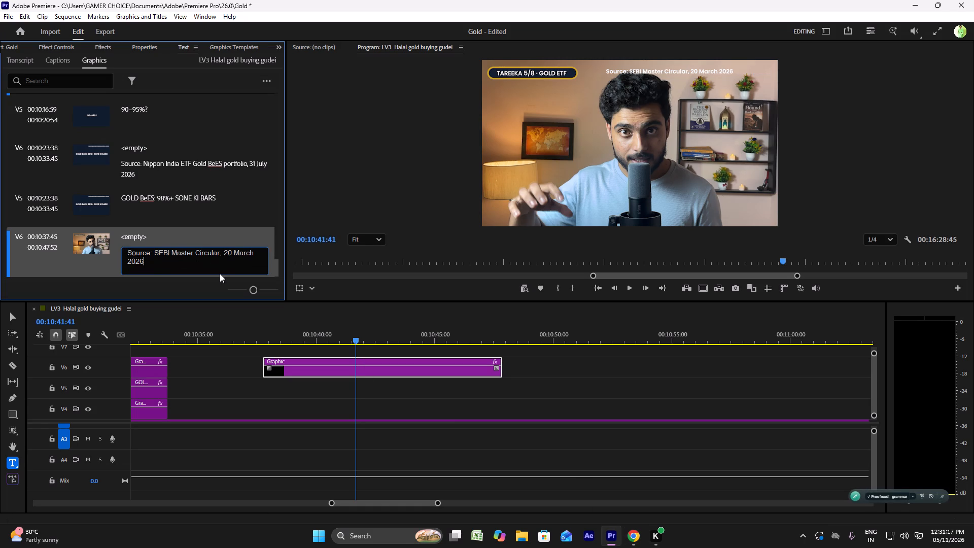
# Shift the SEBI source-line graphic horizontally towards the frame's upper-right corner, at Position 1159, 1317.
pyautogui.click(245, 332)
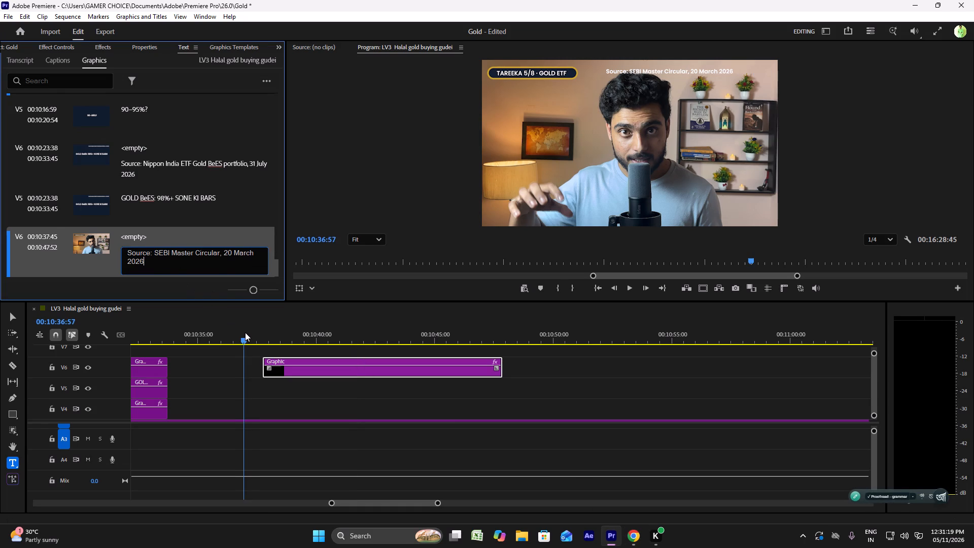
pyautogui.press('space')
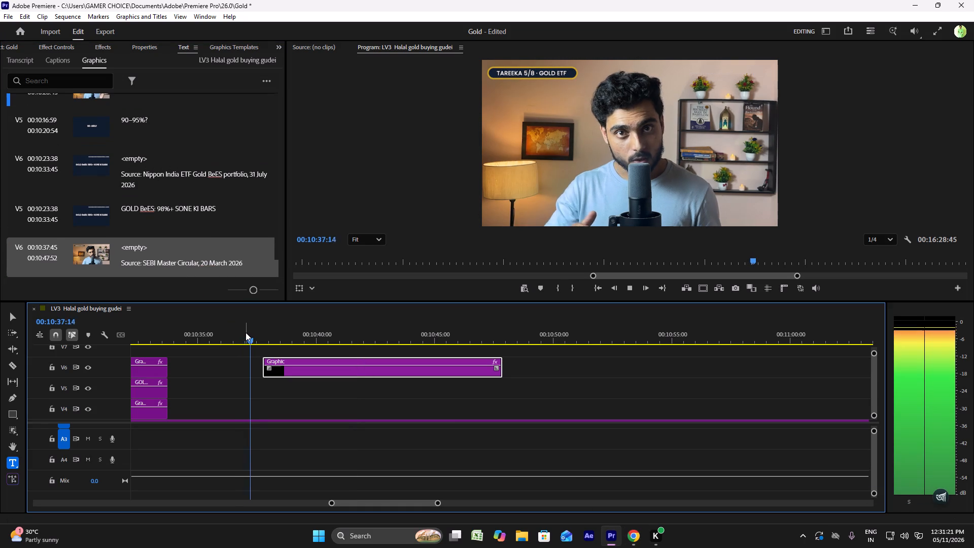
pyautogui.press('space')
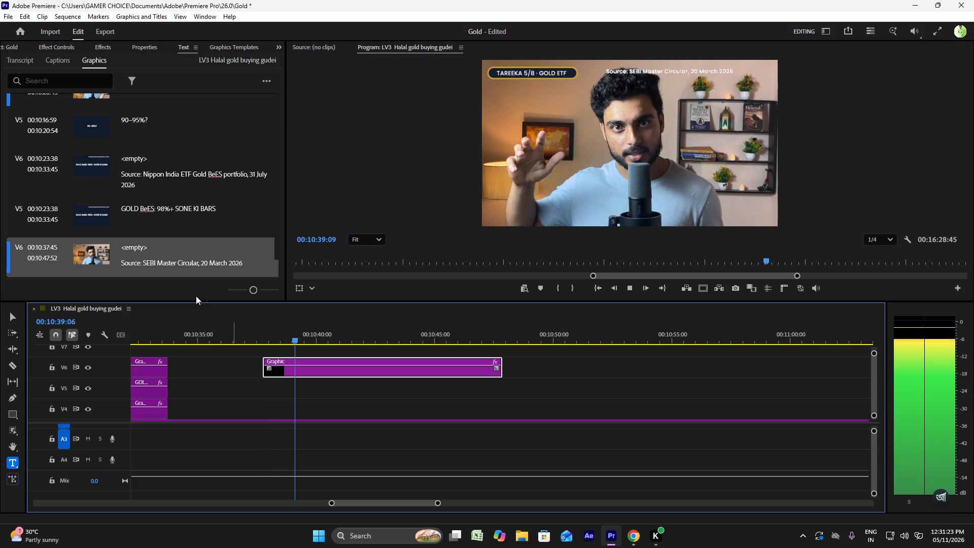
pyautogui.click(49, 48)
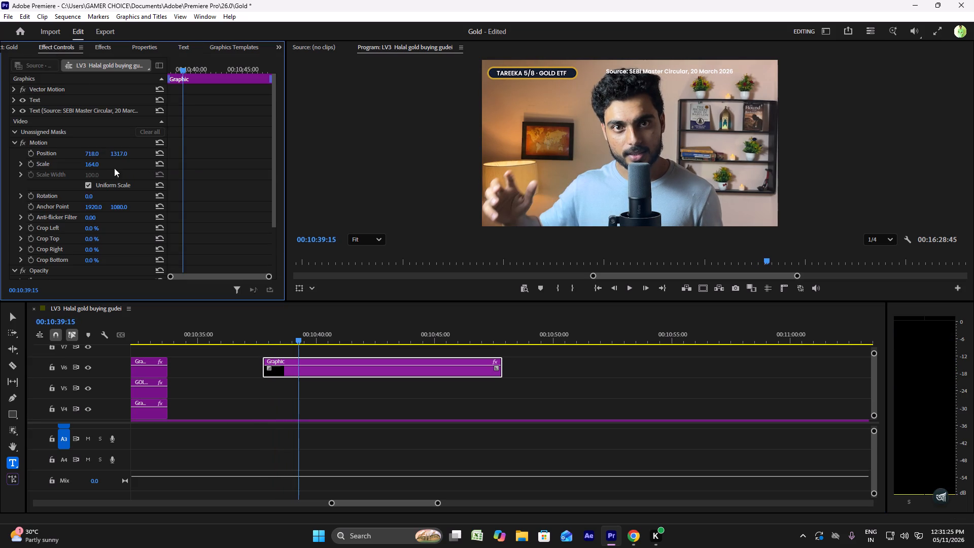
pyautogui.moveTo(116, 155); pyautogui.dragTo(171, 155)
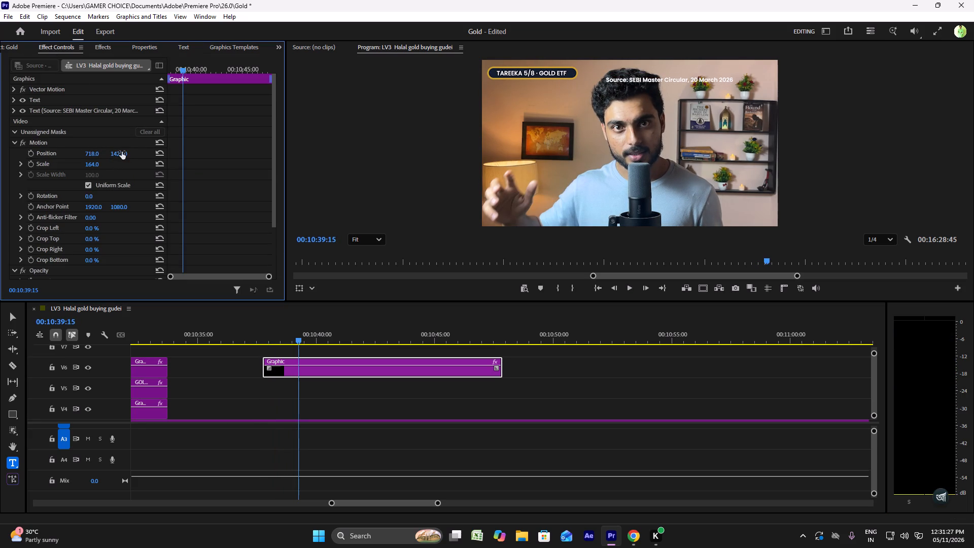
pyautogui.hotkey('ctrl', 'z')
pyautogui.moveTo(97, 153); pyautogui.dragTo(116, 156)
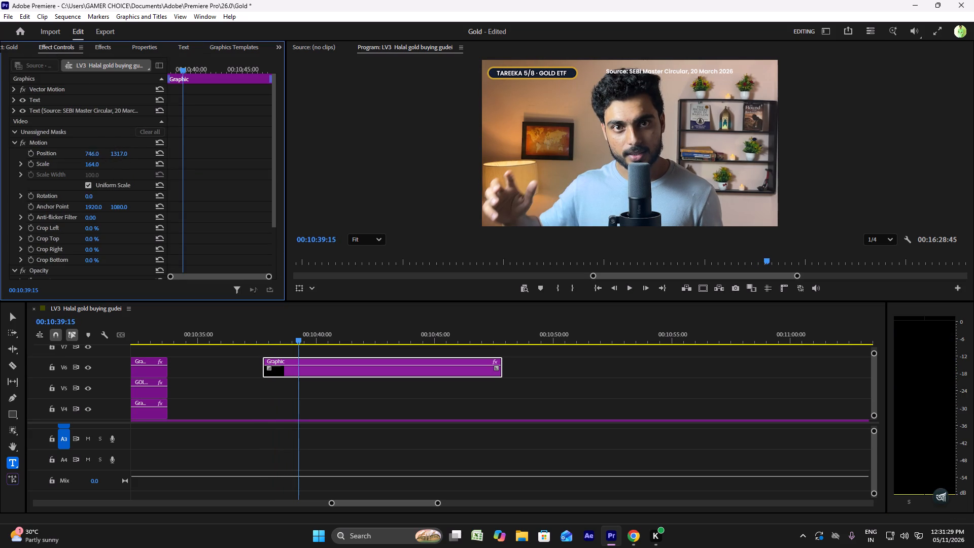
pyautogui.moveTo(116, 156); pyautogui.dragTo(293, 156)
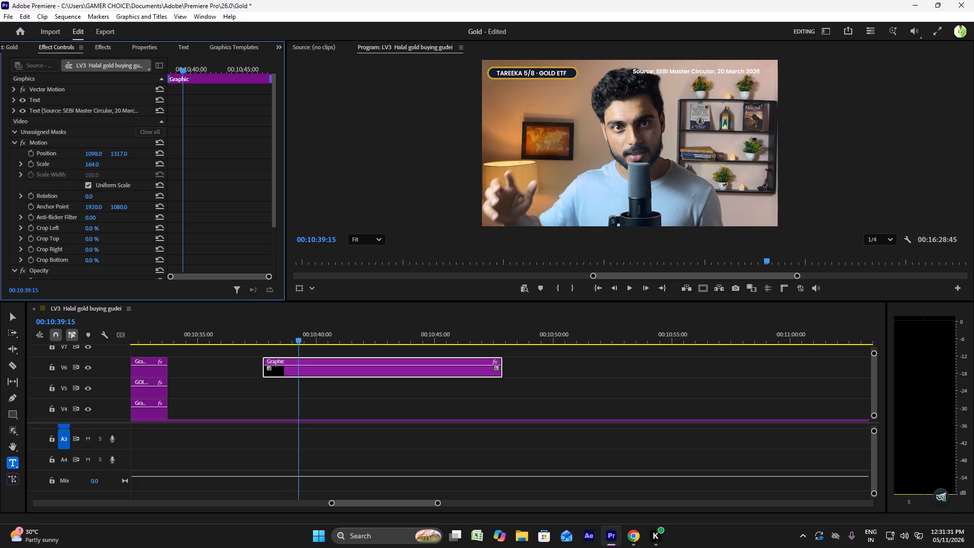
pyautogui.moveTo(293, 156); pyautogui.dragTo(323, 156)
# Move the SEBI source-line clip down to V4 and, replaying the narration, set its start at 00:10:36:52.
pyautogui.click(231, 338)
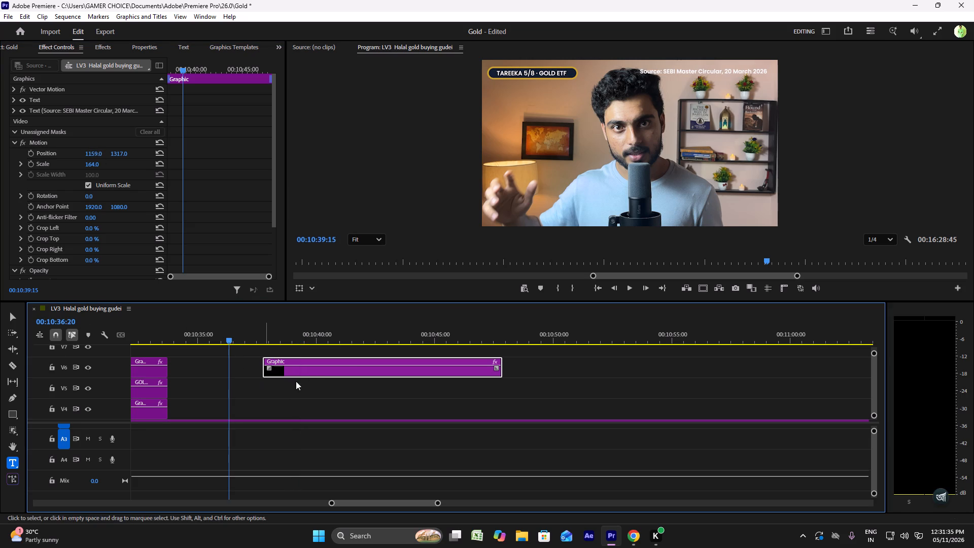
pyautogui.moveTo(312, 371); pyautogui.dragTo(314, 399)
pyautogui.press('space')
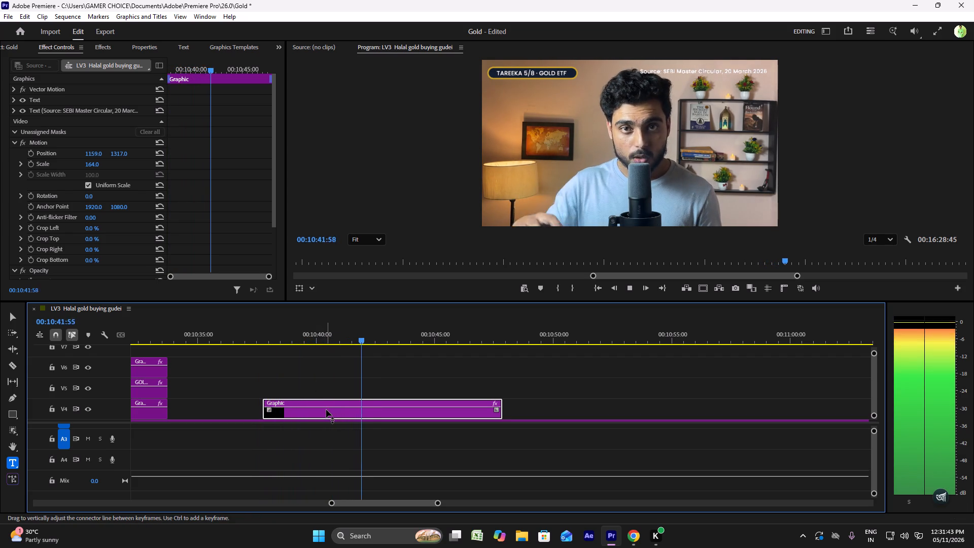
pyautogui.click(192, 330)
pyautogui.press('space')
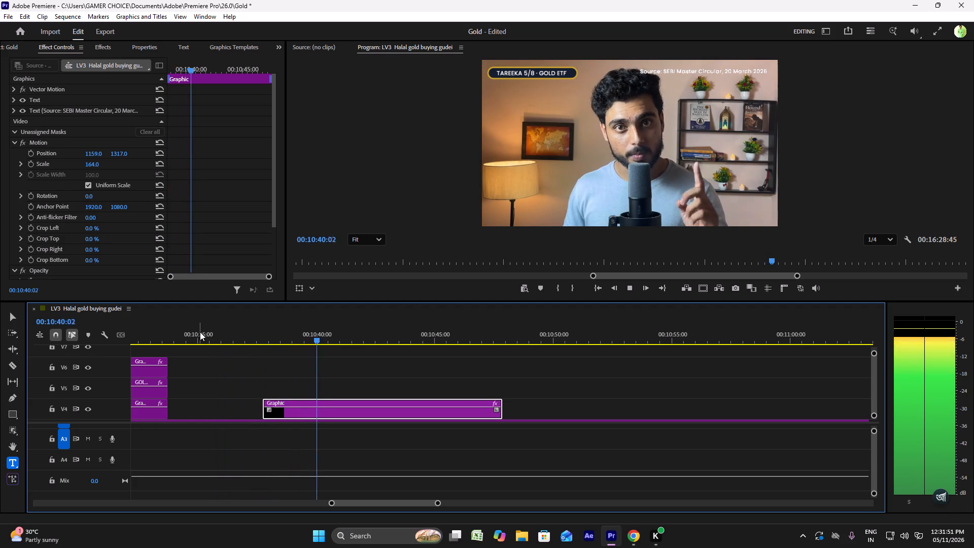
pyautogui.press('space')
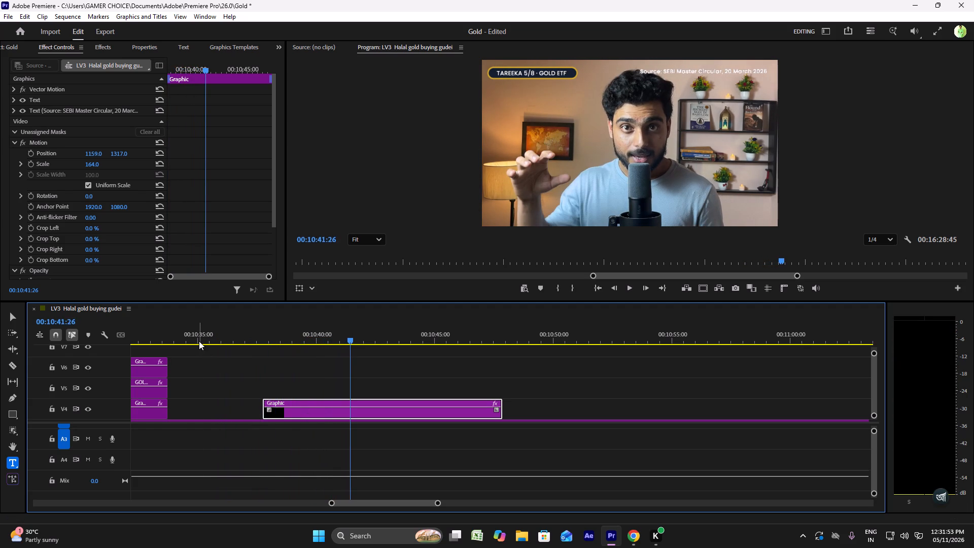
pyautogui.click(199, 341)
pyautogui.press('space')
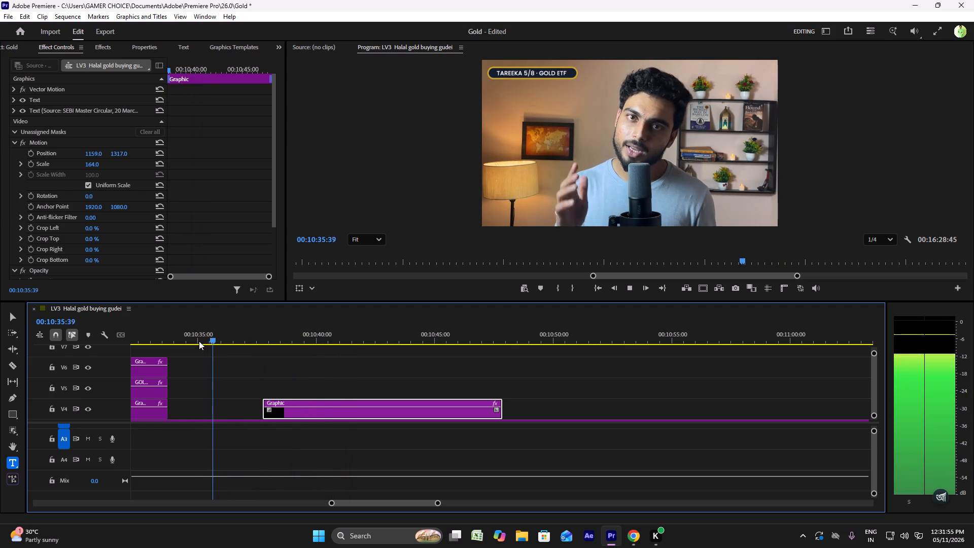
pyautogui.press('space')
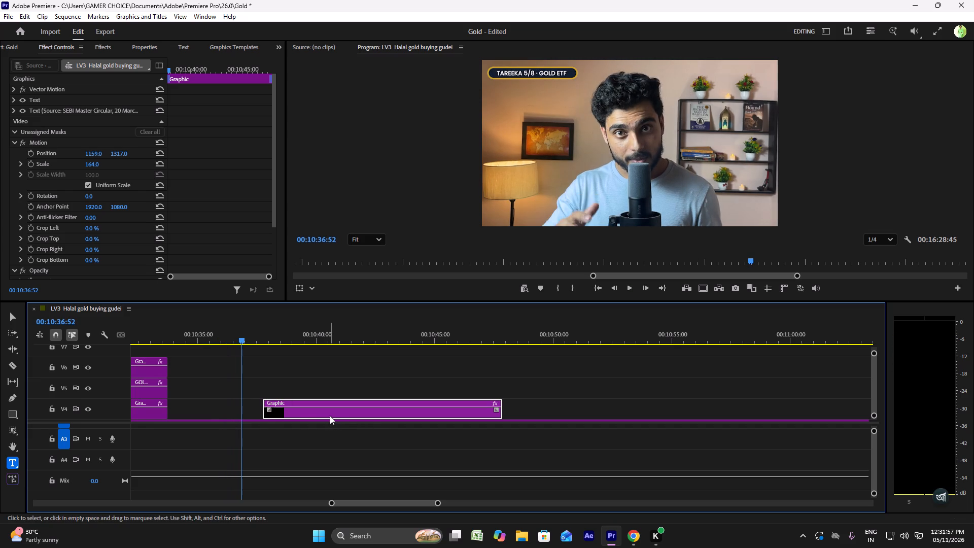
pyautogui.moveTo(330, 416); pyautogui.dragTo(304, 416)
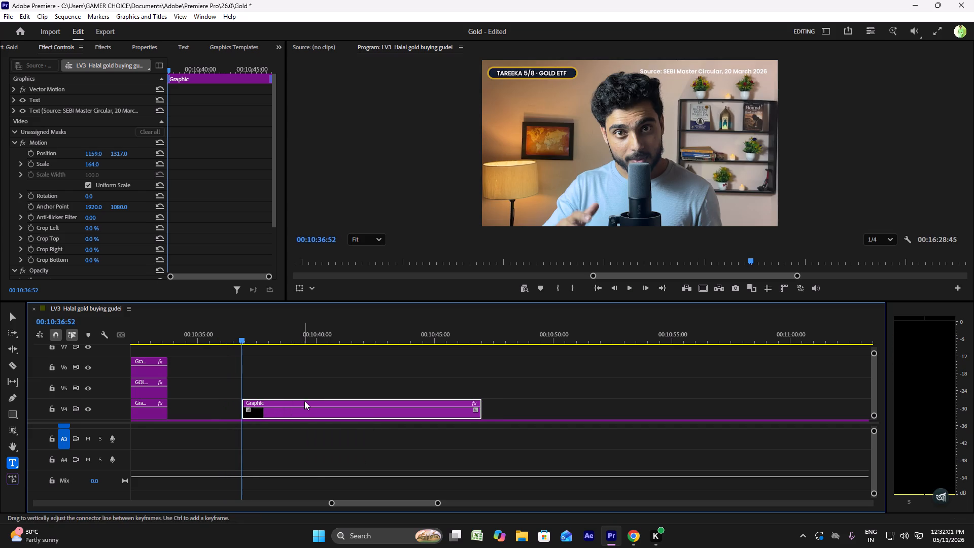
# Move the SEBI source-line clip up to track V5, keeping its start time.
pyautogui.keyDown('ctrl'); pyautogui.scroll(-3, 304, 398); pyautogui.keyUp('ctrl')
pyautogui.moveTo(301, 380); pyautogui.dragTo(300, 352)
pyautogui.moveTo(307, 389); pyautogui.dragTo(306, 363)
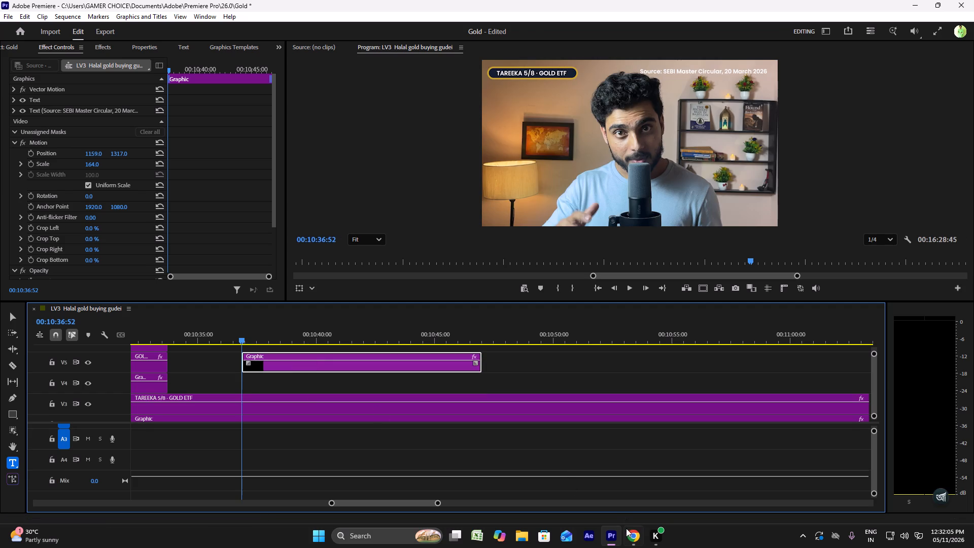
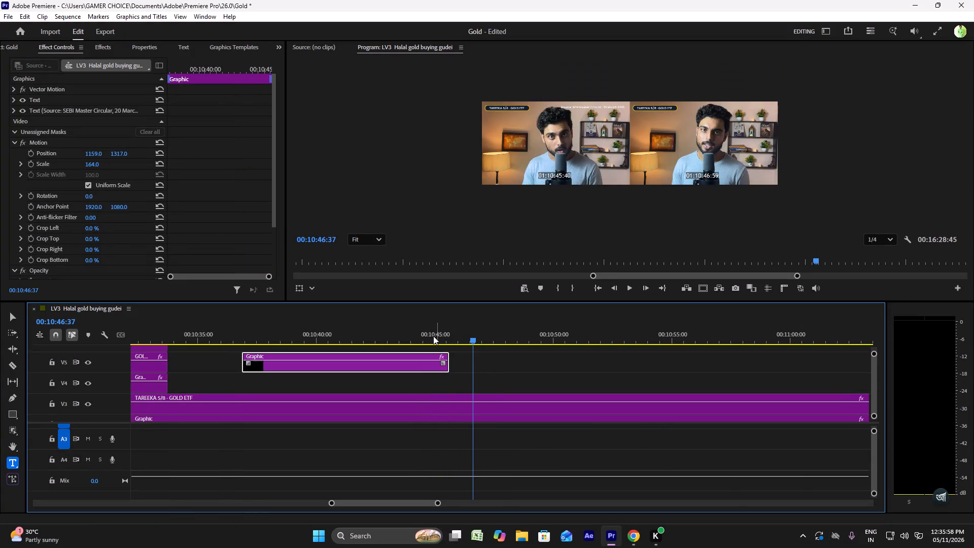
# Trim the end of the SEBI source-line graphic on V5 back to about 00:10:44:50 and play past the cut to check it.
pyautogui.click(433, 335)
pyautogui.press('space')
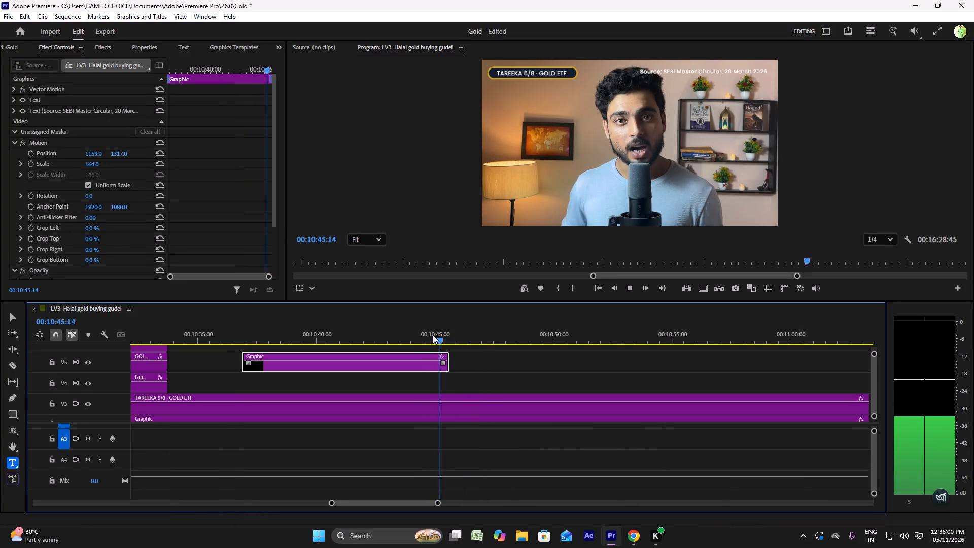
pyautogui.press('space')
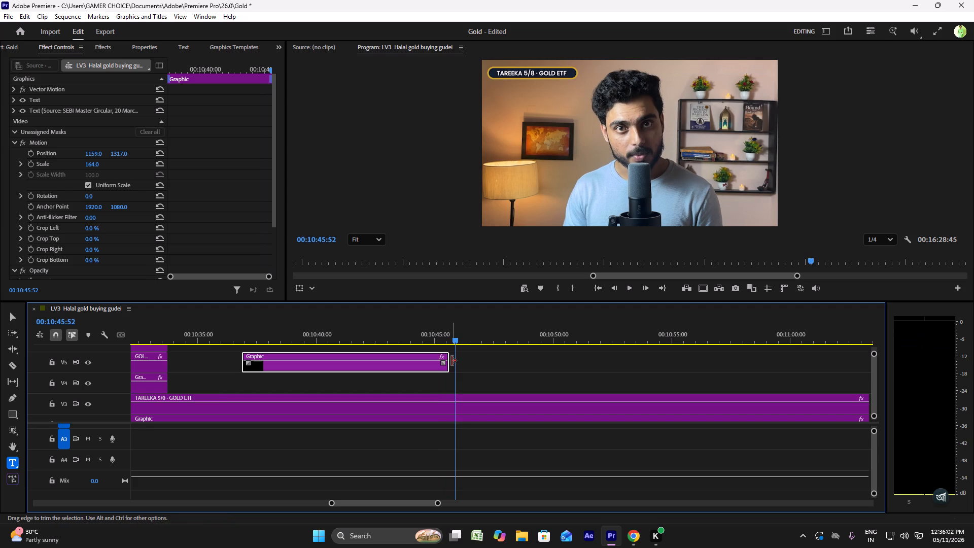
pyautogui.moveTo(451, 361); pyautogui.dragTo(434, 362)
pyautogui.click(432, 345)
pyautogui.click(431, 341)
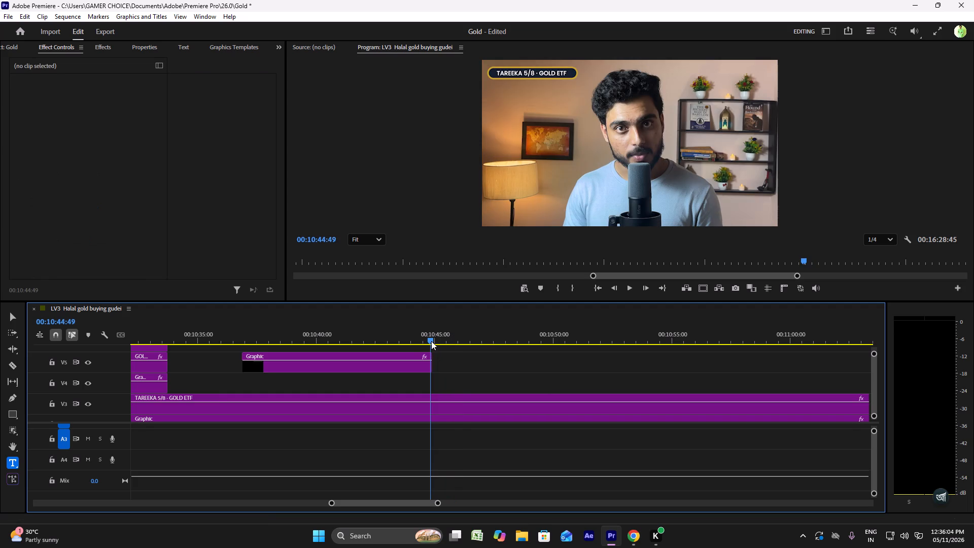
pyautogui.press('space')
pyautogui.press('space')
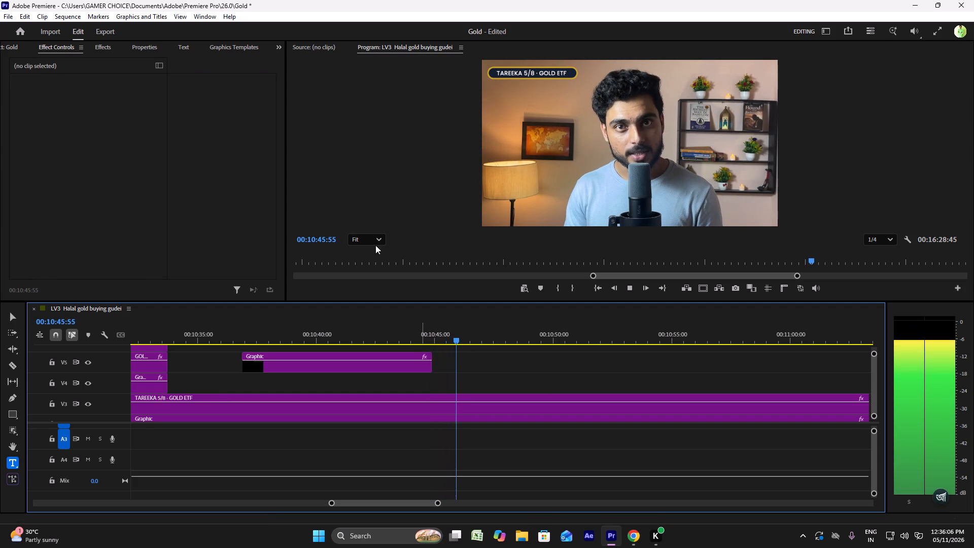
# Place the navy "ba" graphics template on V4, starting where the SEBI source-line graphic ends.
pyautogui.click(239, 43)
pyautogui.moveTo(199, 229); pyautogui.dragTo(420, 352)
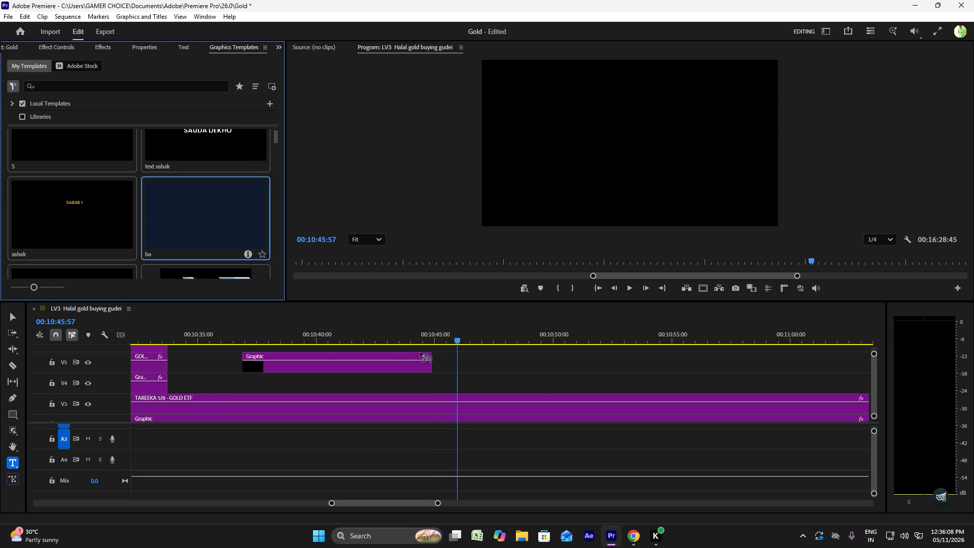
pyautogui.moveTo(420, 352); pyautogui.dragTo(435, 382)
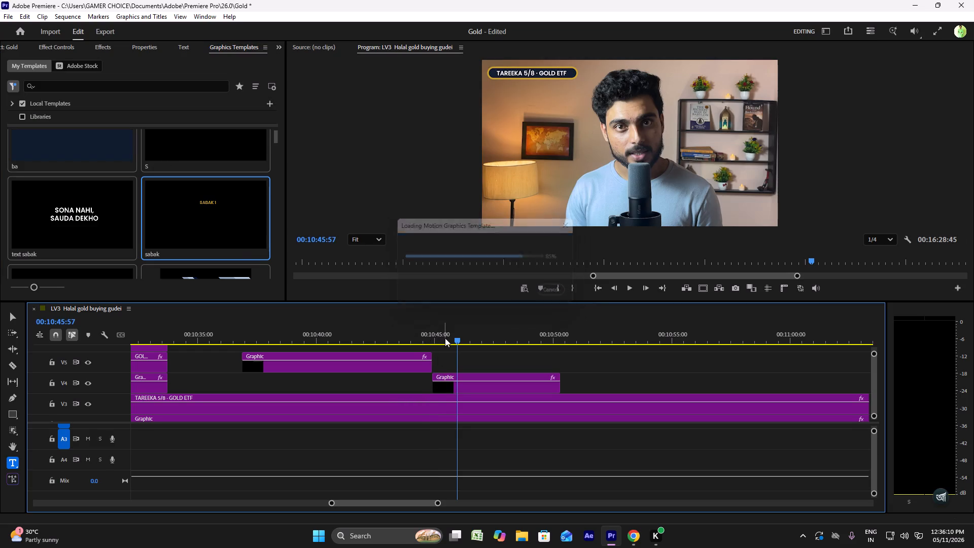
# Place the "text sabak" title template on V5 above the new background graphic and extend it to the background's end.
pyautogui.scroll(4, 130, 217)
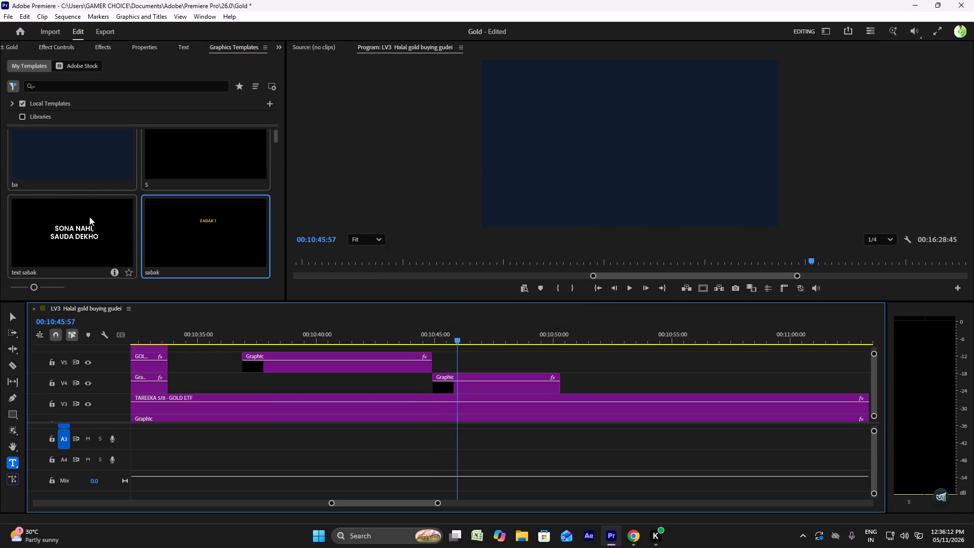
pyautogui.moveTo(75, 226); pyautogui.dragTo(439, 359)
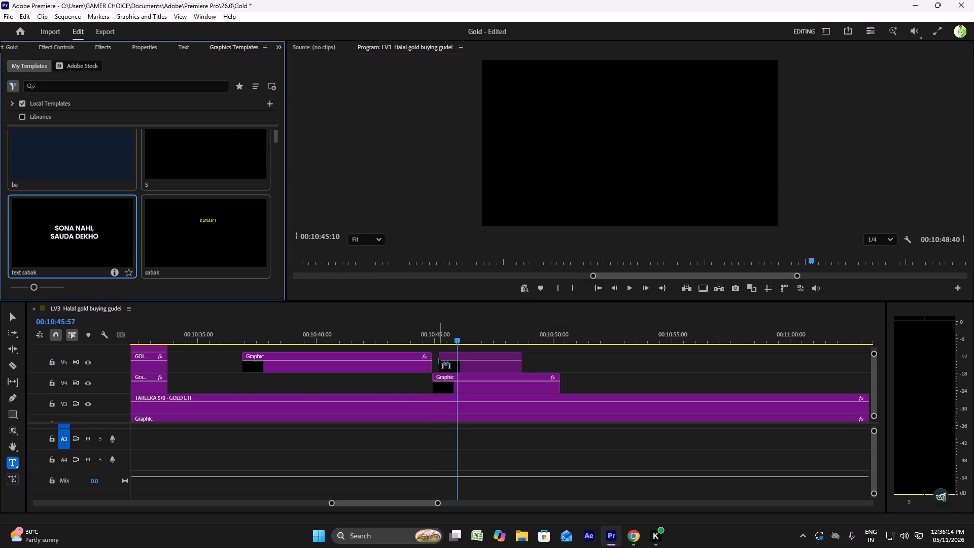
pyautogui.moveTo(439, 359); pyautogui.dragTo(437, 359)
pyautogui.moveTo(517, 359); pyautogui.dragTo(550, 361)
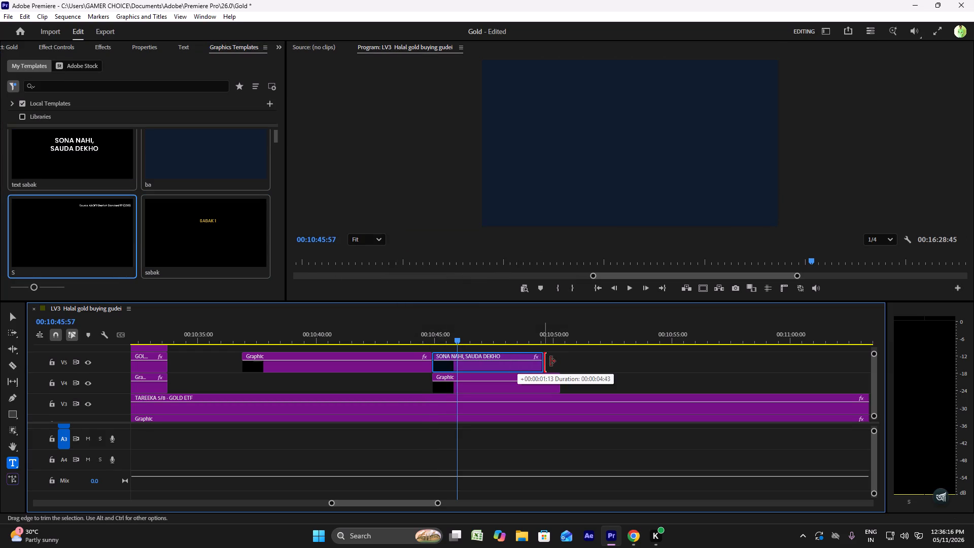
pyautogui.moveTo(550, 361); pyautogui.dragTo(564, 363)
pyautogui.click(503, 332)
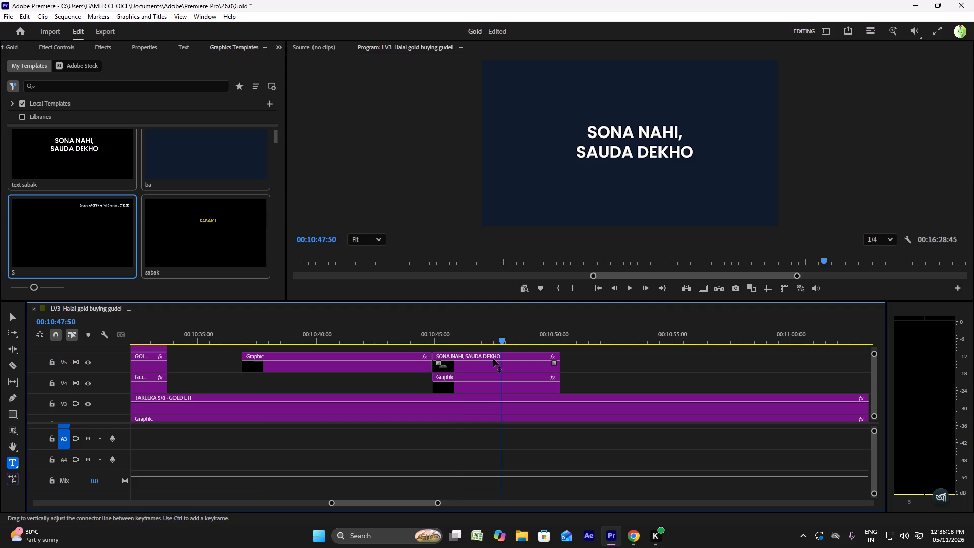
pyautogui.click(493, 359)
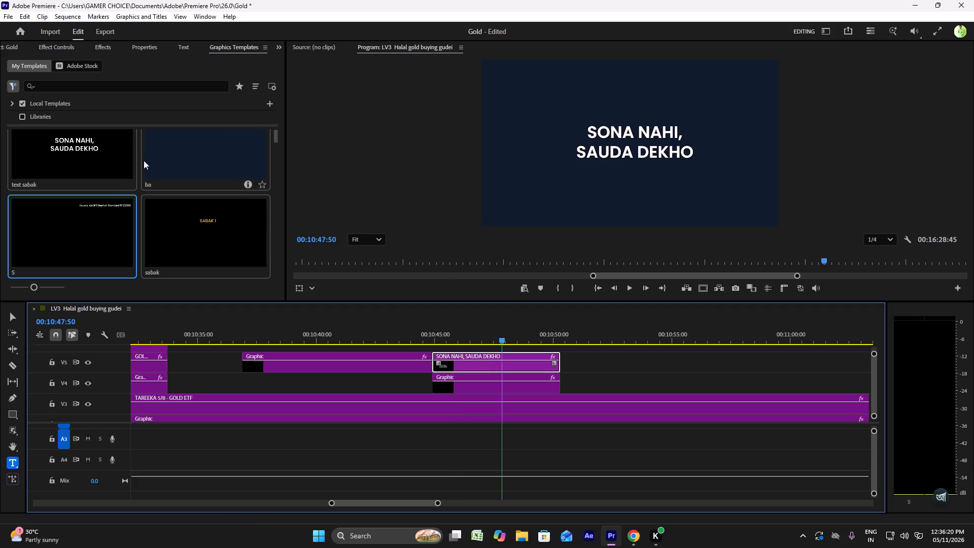
# Replace the SONA NAHI title on V5 with the "bara text" template, aligned to the background graphic's start, and clear the old clip's leftover.
pyautogui.scroll(5, 130, 177)
pyautogui.scroll(-6, 169, 177)
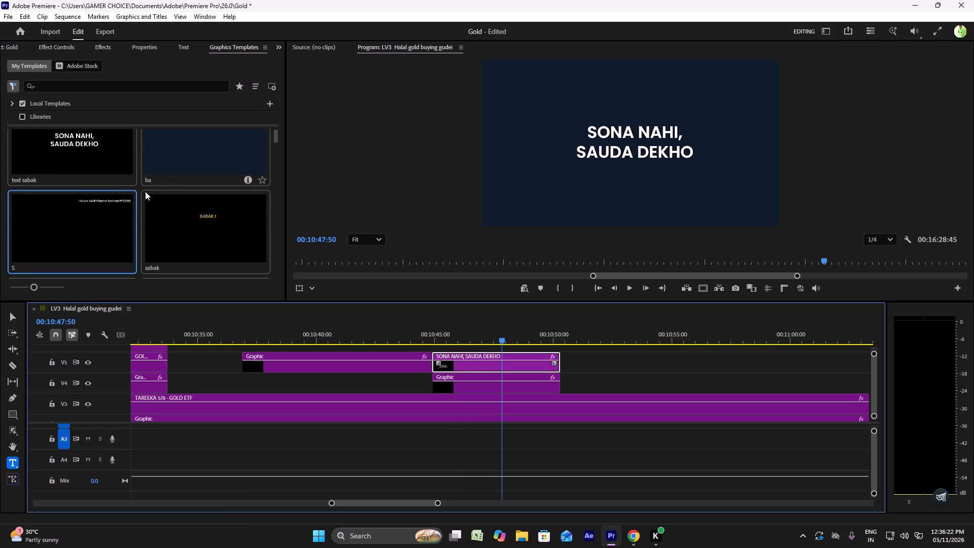
pyautogui.scroll(-17, 146, 193)
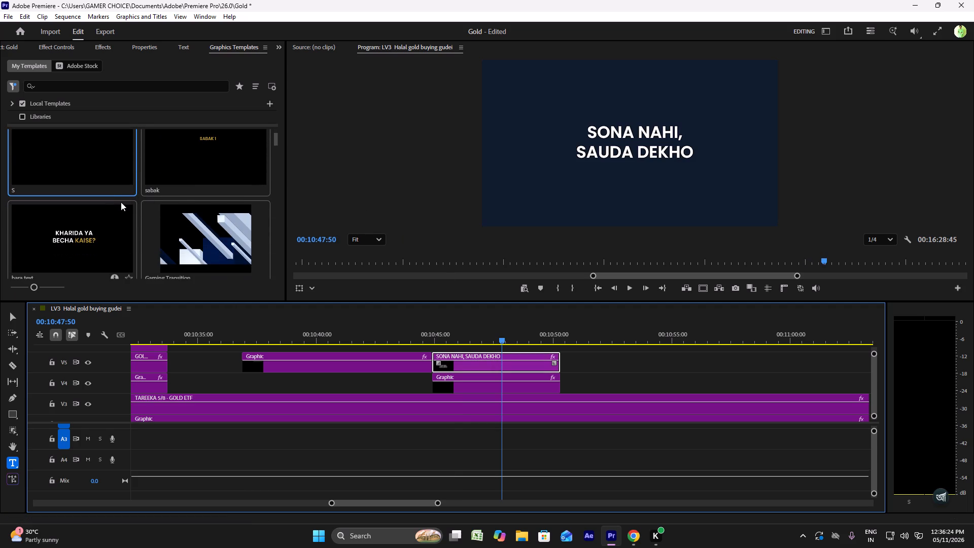
pyautogui.moveTo(82, 250); pyautogui.dragTo(463, 357)
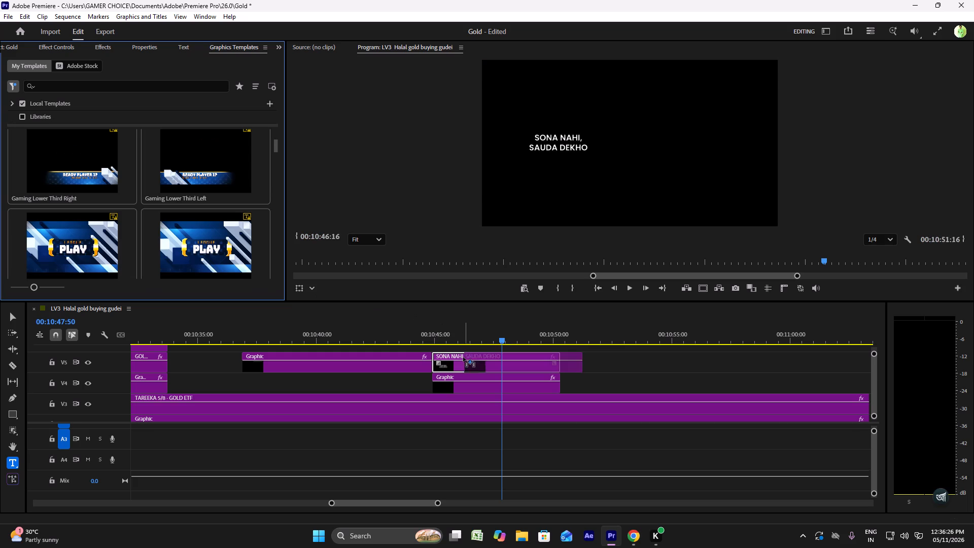
pyautogui.moveTo(463, 357); pyautogui.dragTo(435, 359)
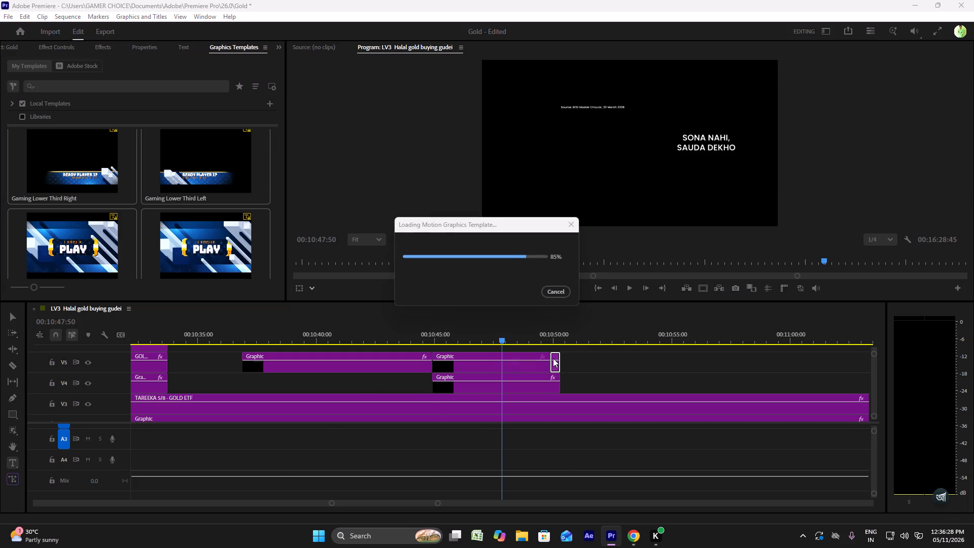
pyautogui.click(533, 362)
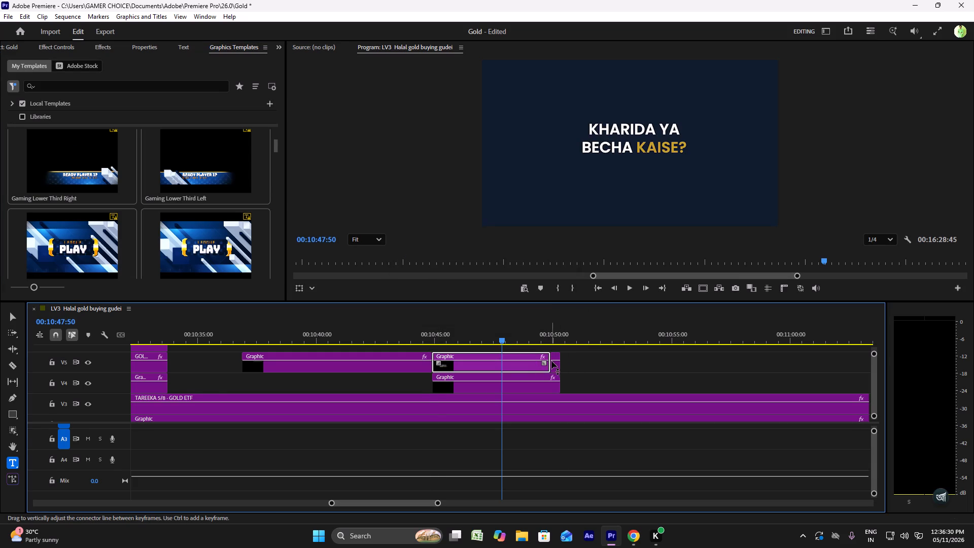
pyautogui.moveTo(550, 364); pyautogui.dragTo(563, 364)
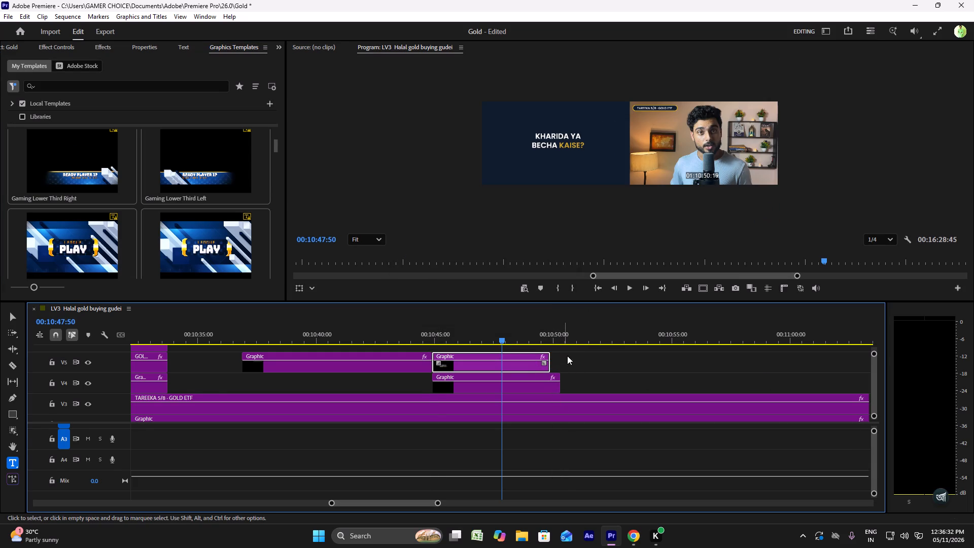
# Replace the KHARIDA YA BECHA KAISE? text with "ABHI NAHI. PAR RULE MEIN ALLOWED", breaking the line after "NAHI.".
pyautogui.keyDown('ctrl'); pyautogui.scroll(5, 563, 357); pyautogui.keyUp('ctrl')
pyautogui.keyDown('alt'); pyautogui.scroll(6, 563, 356); pyautogui.keyUp('alt')
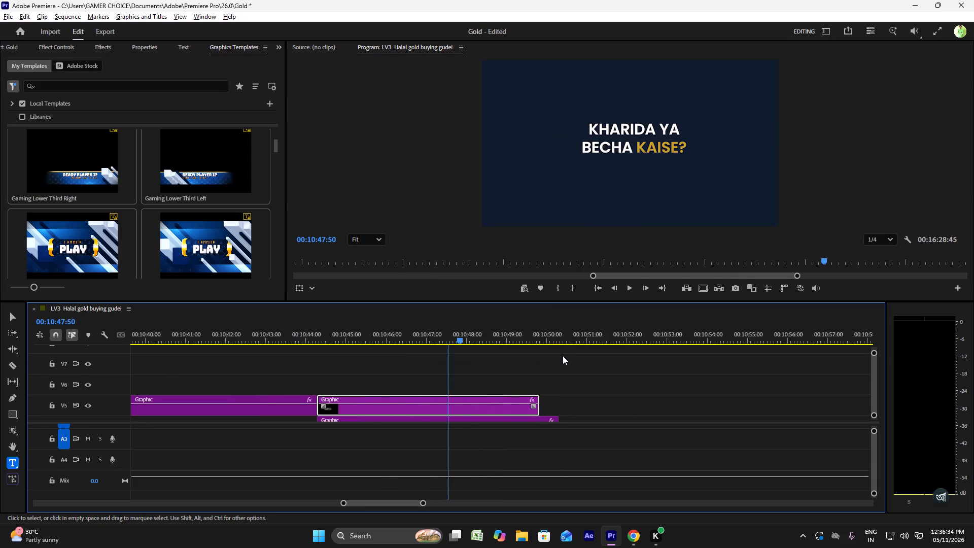
pyautogui.keyDown('alt'); pyautogui.scroll(16, 563, 355); pyautogui.keyUp('alt')
pyautogui.click(356, 325)
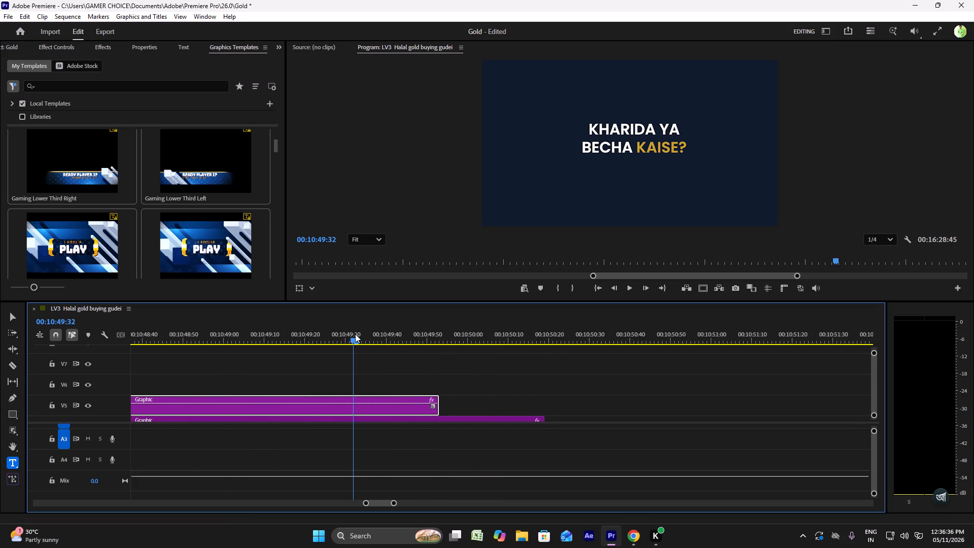
pyautogui.click(143, 47)
pyautogui.tripleClick(98, 91)
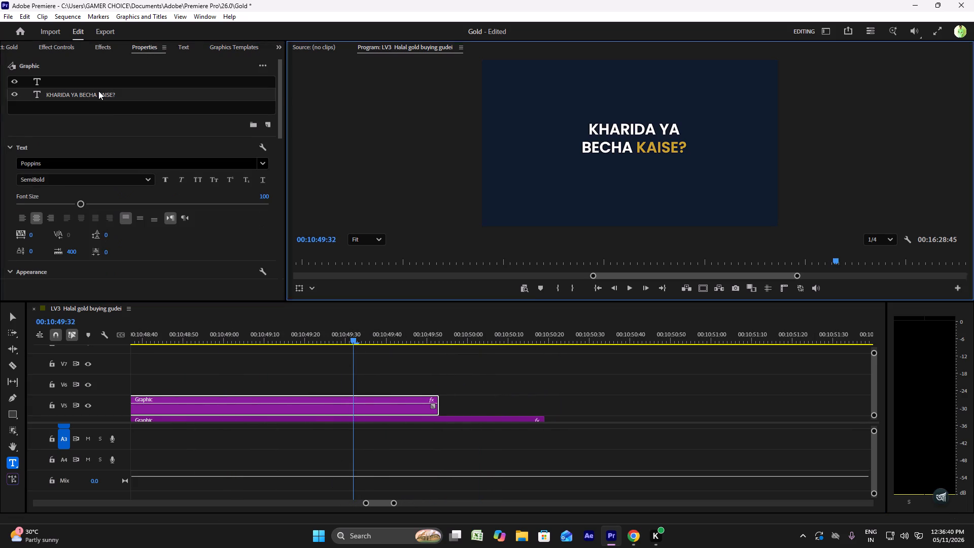
pyautogui.doubleClick(98, 91)
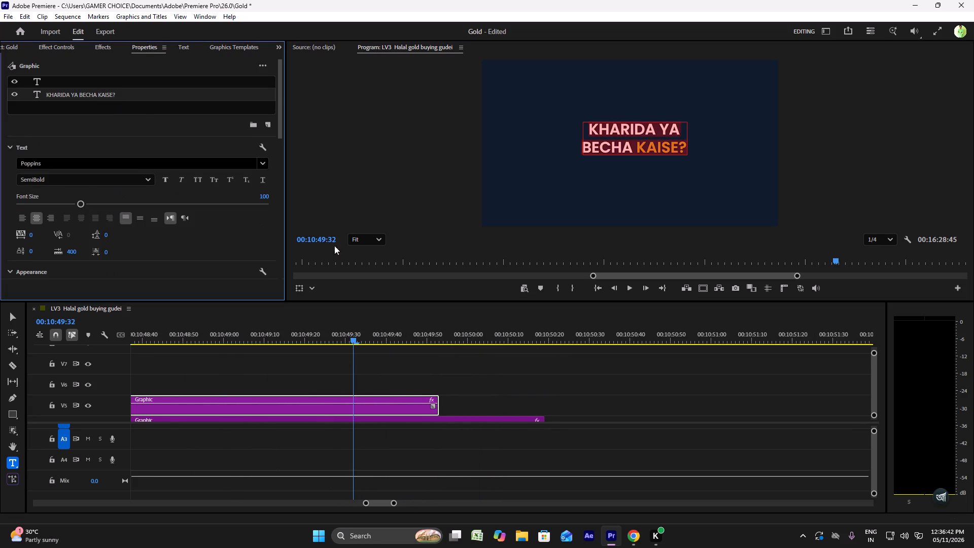
pyautogui.click(189, 47)
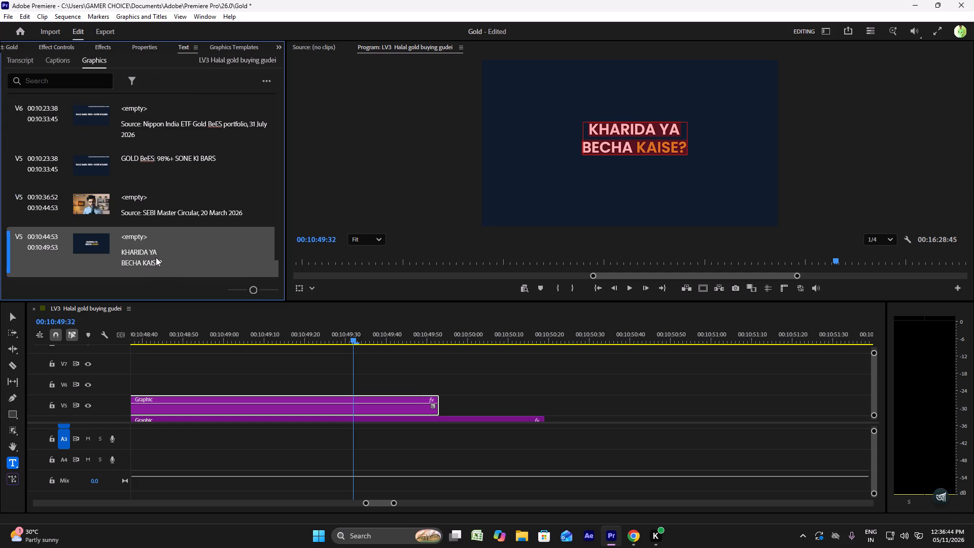
pyautogui.doubleClick(156, 257)
pyautogui.hotkey('ctrl', 'v')
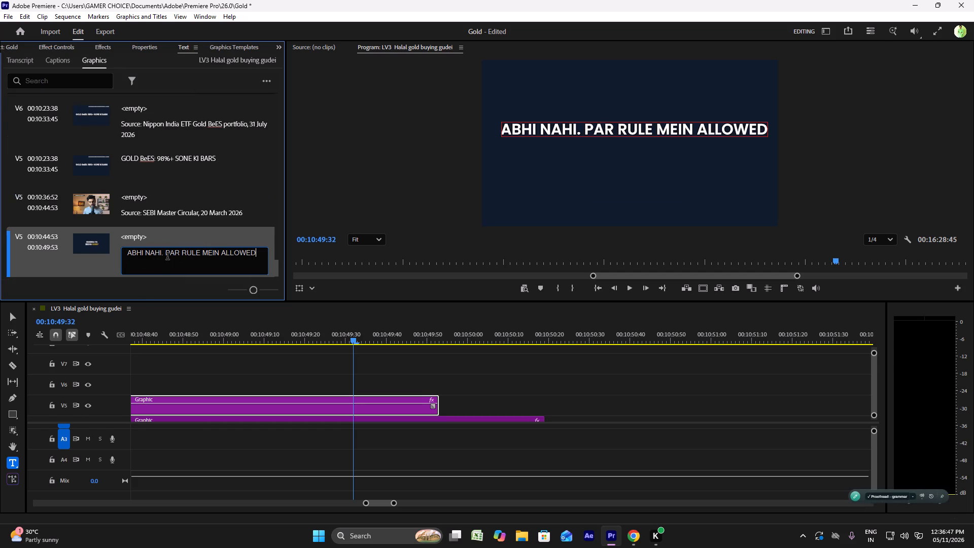
pyautogui.click(167, 257)
pyautogui.press('BackSpace')
pyautogui.press('Return')
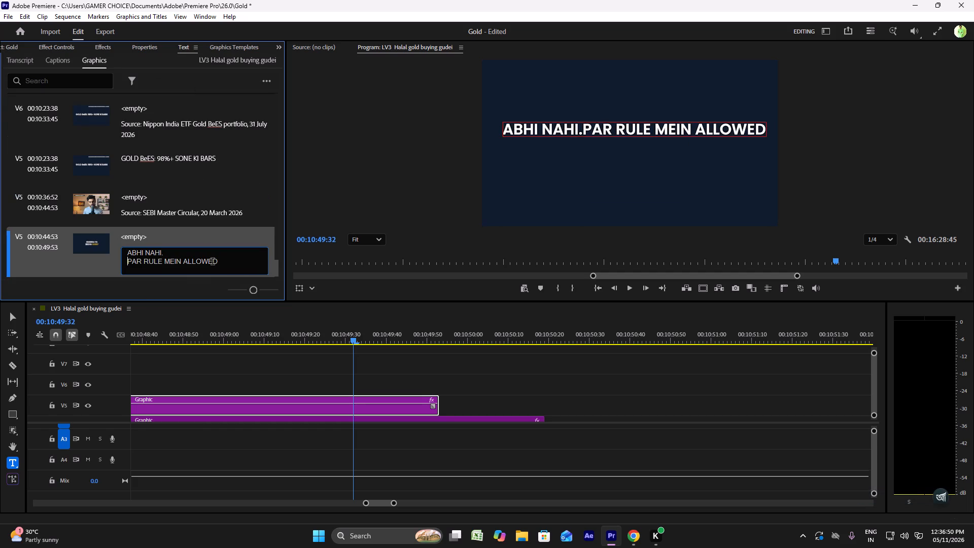
# Play the narration across the ABHI NAHI text graphic from 00:10:44:35, and replay its opening to check the timing.
pyautogui.scroll(3, 213, 381)
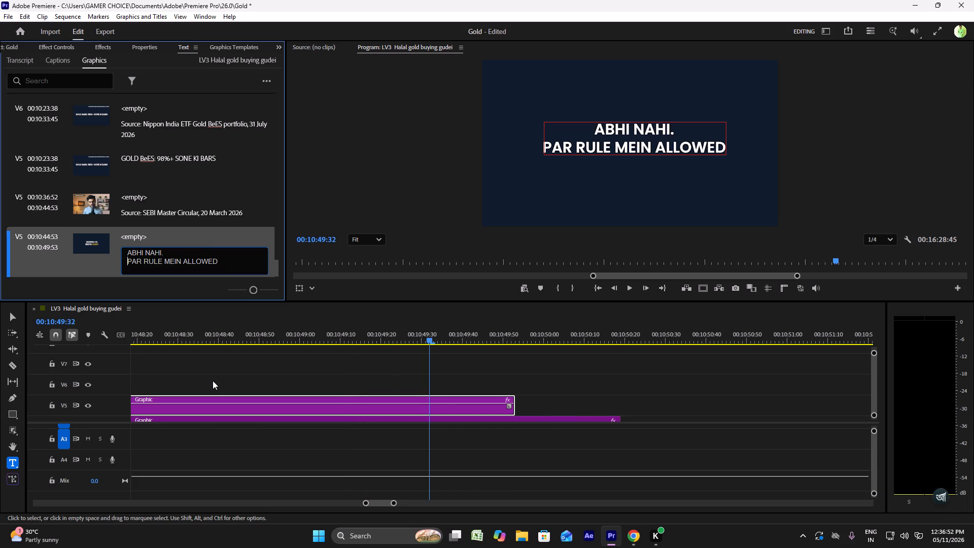
pyautogui.scroll(14, 213, 381)
pyautogui.keyDown('alt'); pyautogui.scroll(-5, 210, 380); pyautogui.keyUp('alt')
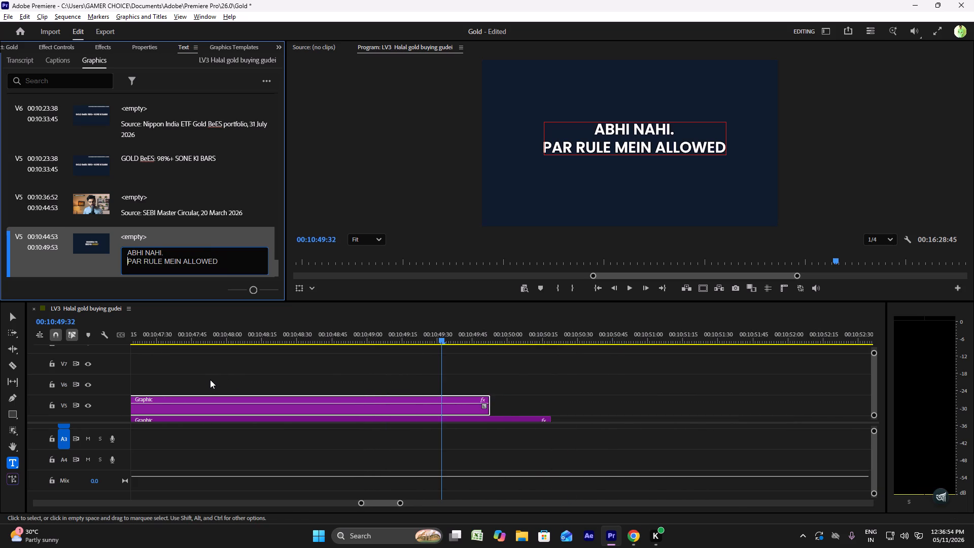
pyautogui.keyDown('alt'); pyautogui.scroll(-6, 210, 380); pyautogui.keyUp('alt')
pyautogui.scroll(12, 210, 380)
pyautogui.click(151, 340)
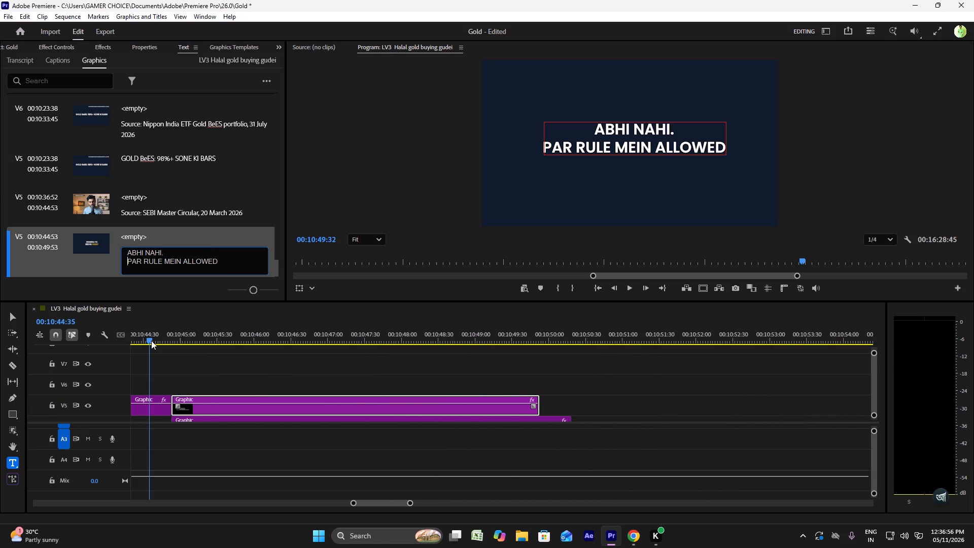
pyautogui.press('space')
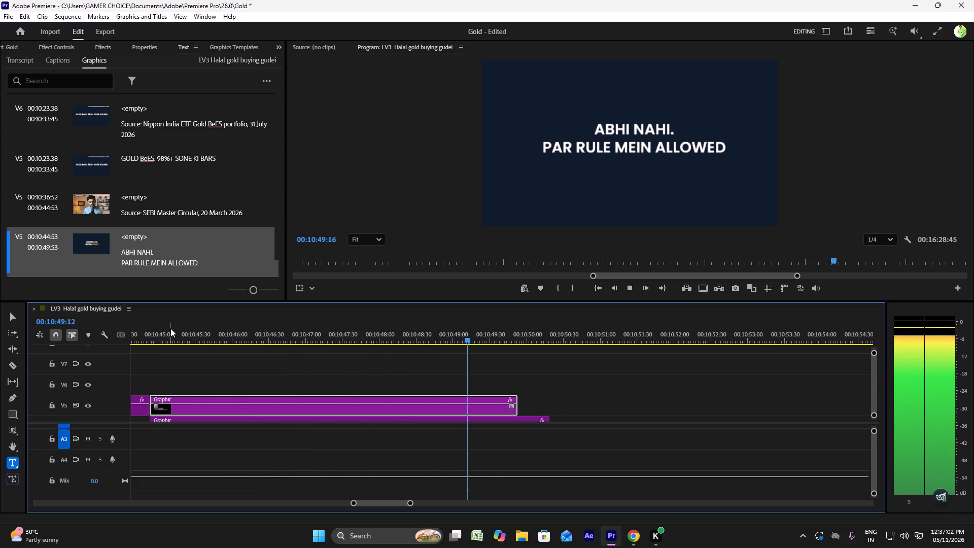
pyautogui.press('space')
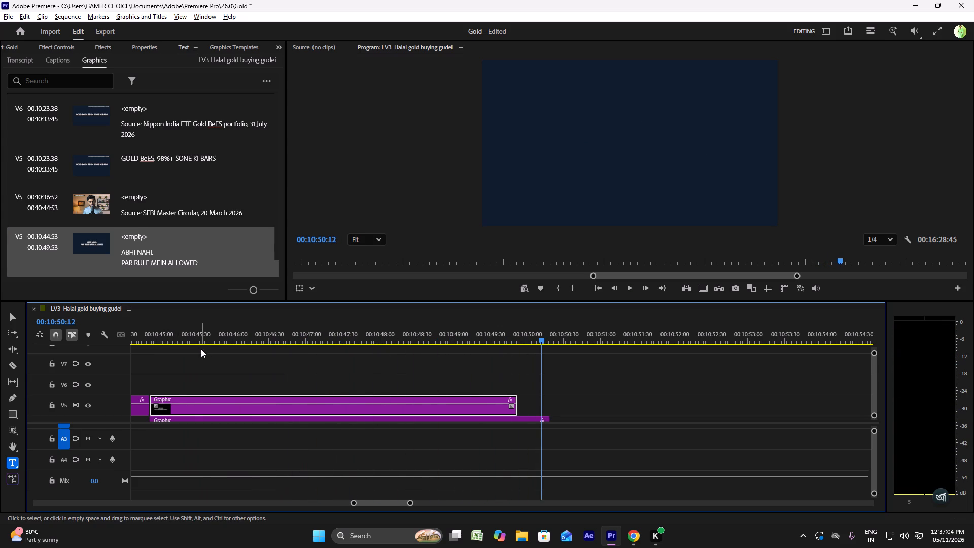
pyautogui.keyDown('alt'); pyautogui.scroll(-7, 201, 351); pyautogui.keyUp('alt')
pyautogui.click(163, 337)
pyautogui.press('space')
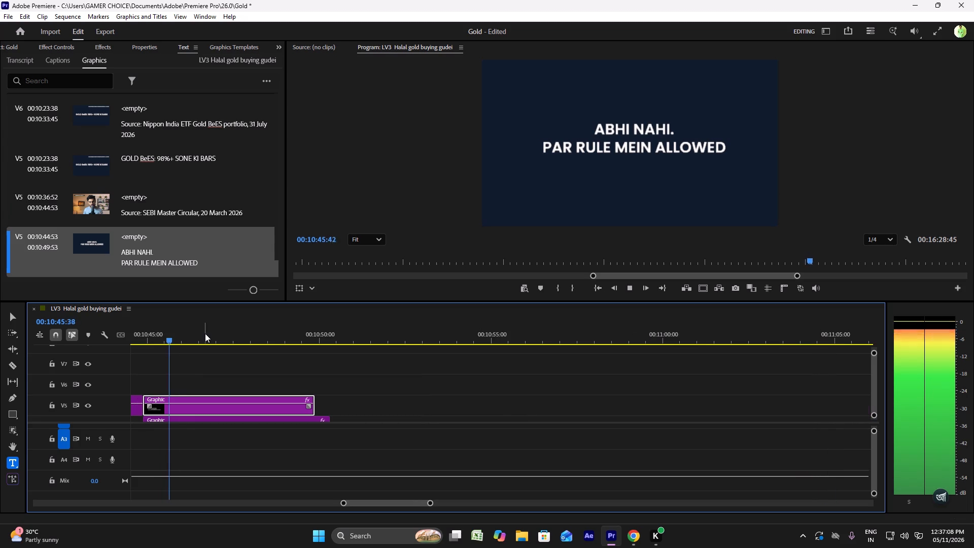
pyautogui.press('space')
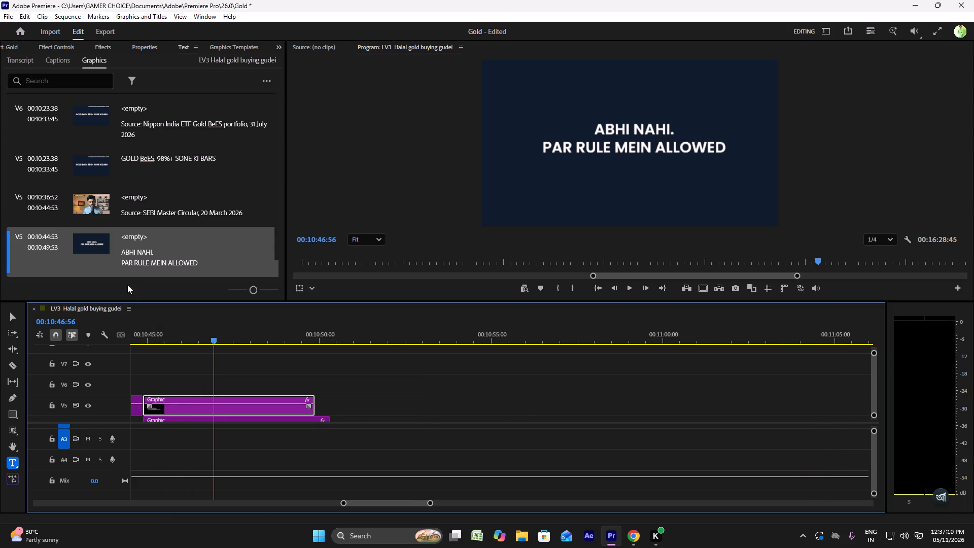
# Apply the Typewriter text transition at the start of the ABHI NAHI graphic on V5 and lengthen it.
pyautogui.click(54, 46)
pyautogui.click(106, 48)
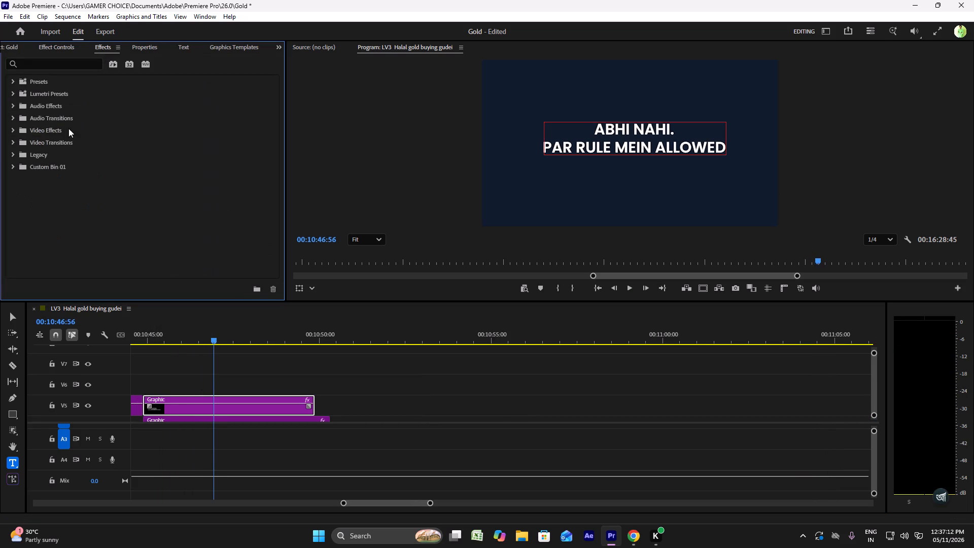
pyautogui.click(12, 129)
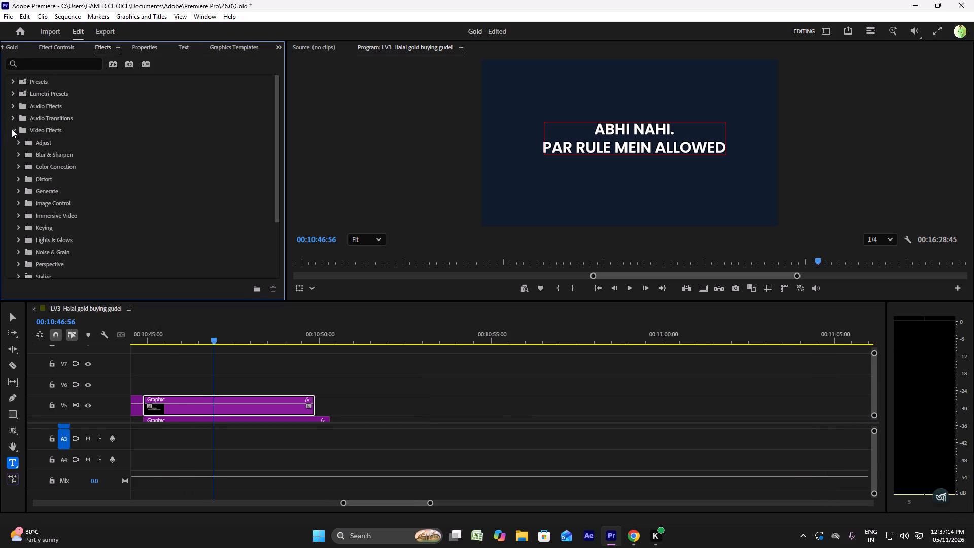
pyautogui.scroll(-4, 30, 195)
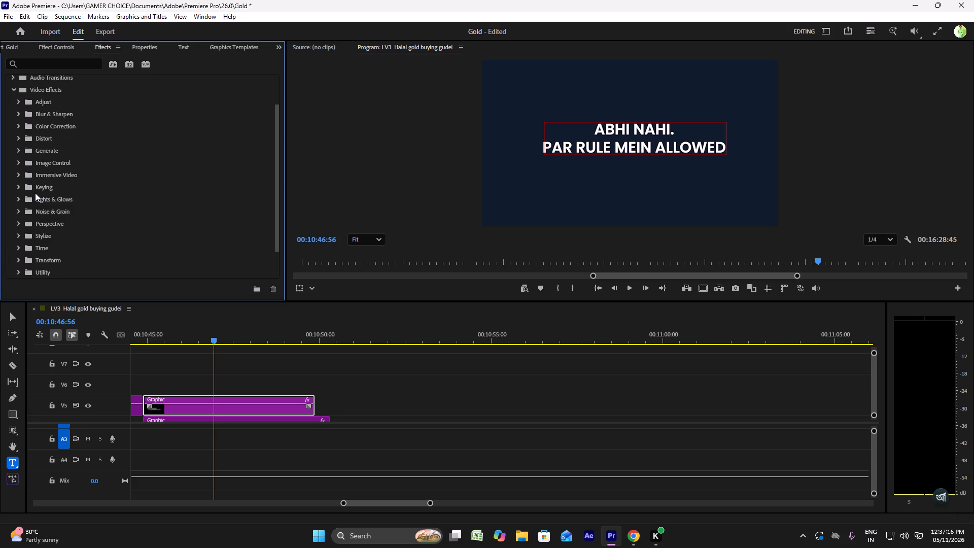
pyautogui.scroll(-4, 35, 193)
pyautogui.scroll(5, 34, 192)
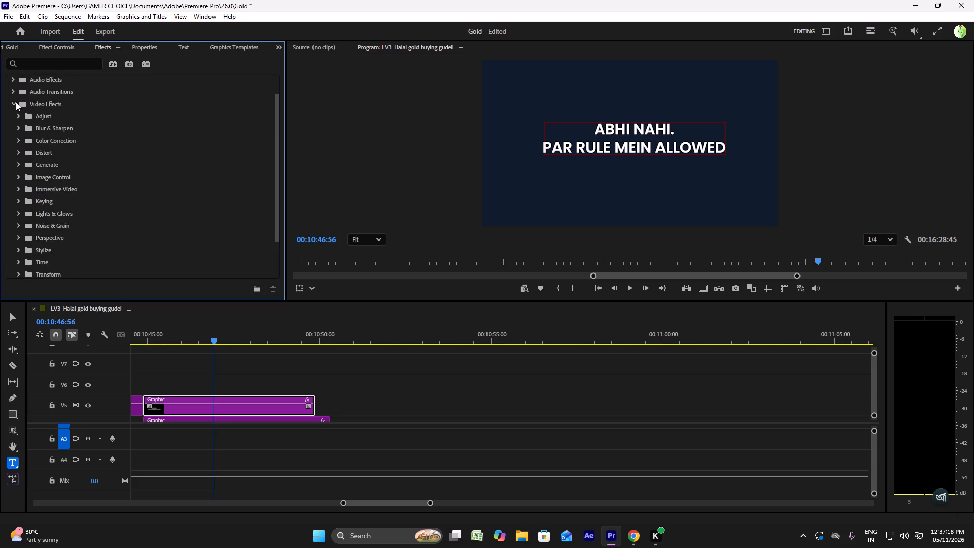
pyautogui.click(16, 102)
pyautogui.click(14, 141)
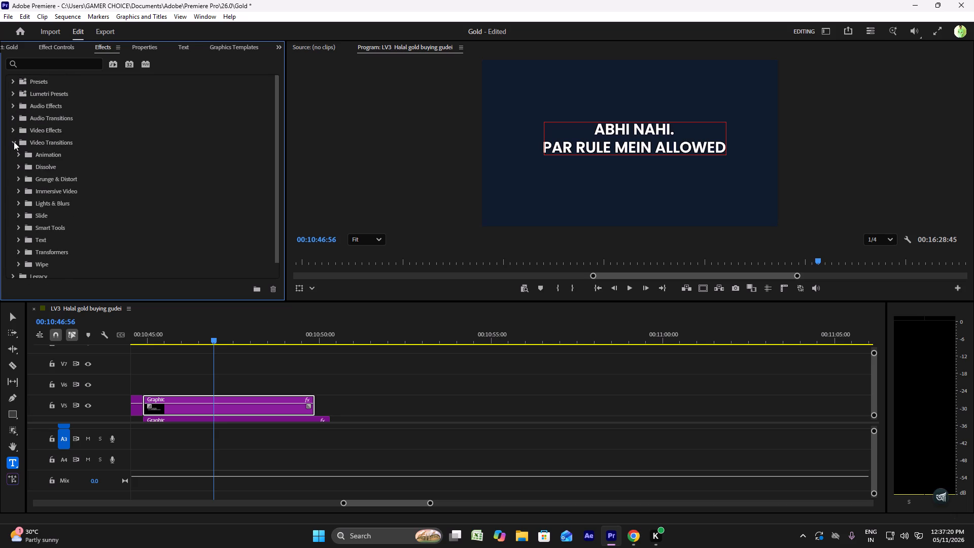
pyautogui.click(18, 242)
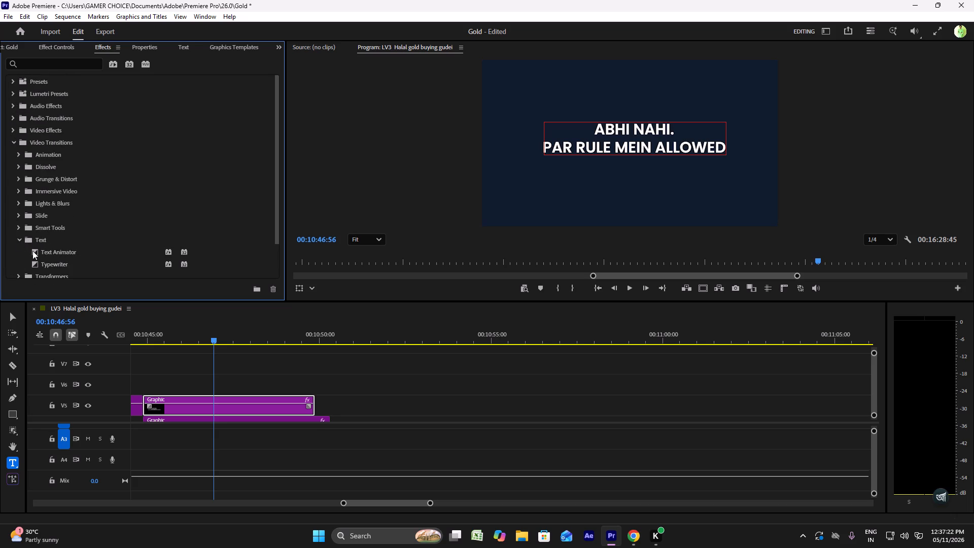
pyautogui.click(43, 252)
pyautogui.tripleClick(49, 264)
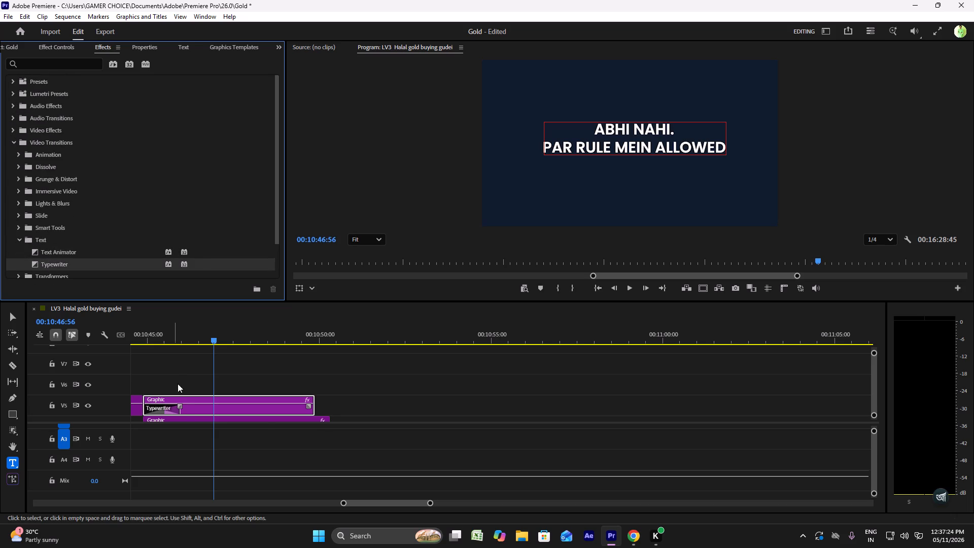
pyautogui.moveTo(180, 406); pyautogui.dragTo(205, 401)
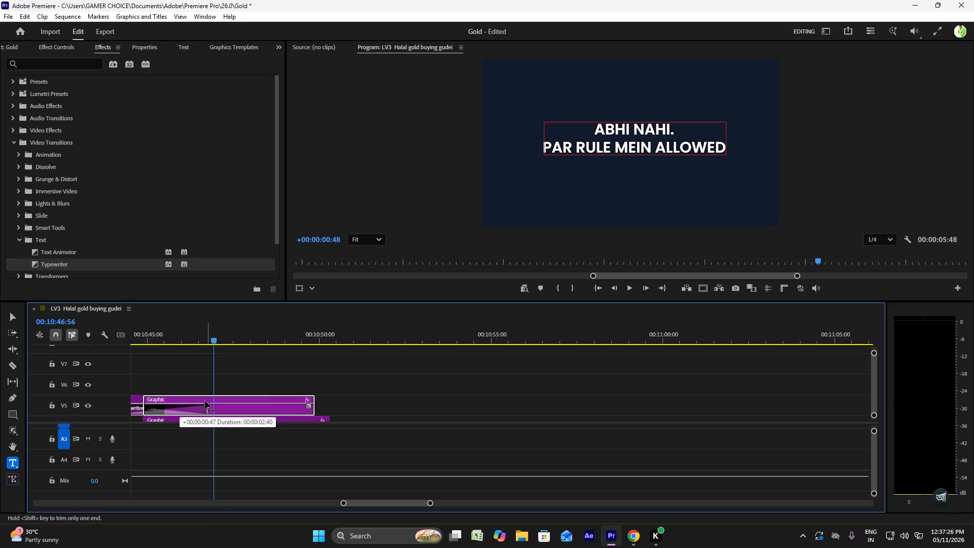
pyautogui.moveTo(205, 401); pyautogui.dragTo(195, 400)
# Shift the ABHI NAHI text graphic on V5 so its end lines up with the background graphic's end.
pyautogui.moveTo(159, 411); pyautogui.dragTo(177, 409)
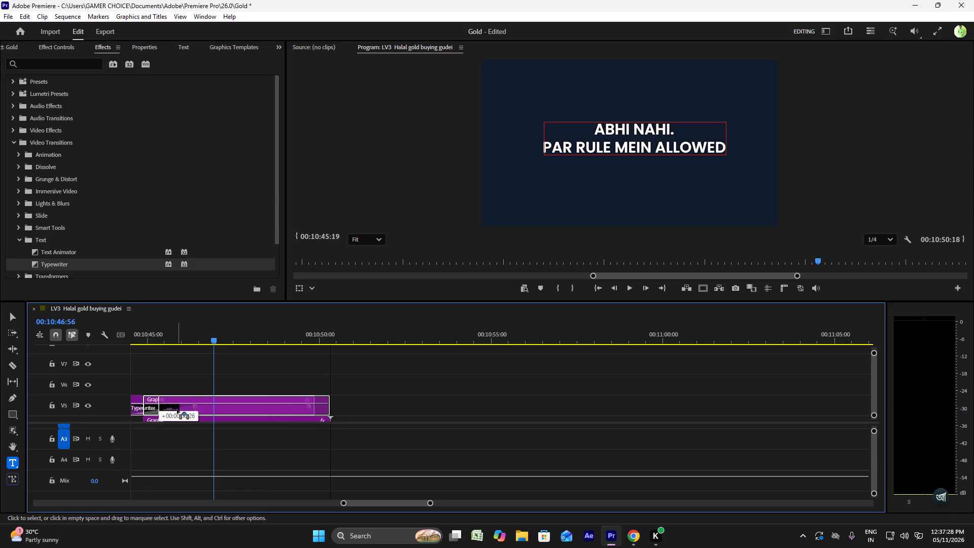
pyautogui.moveTo(177, 409); pyautogui.dragTo(176, 408)
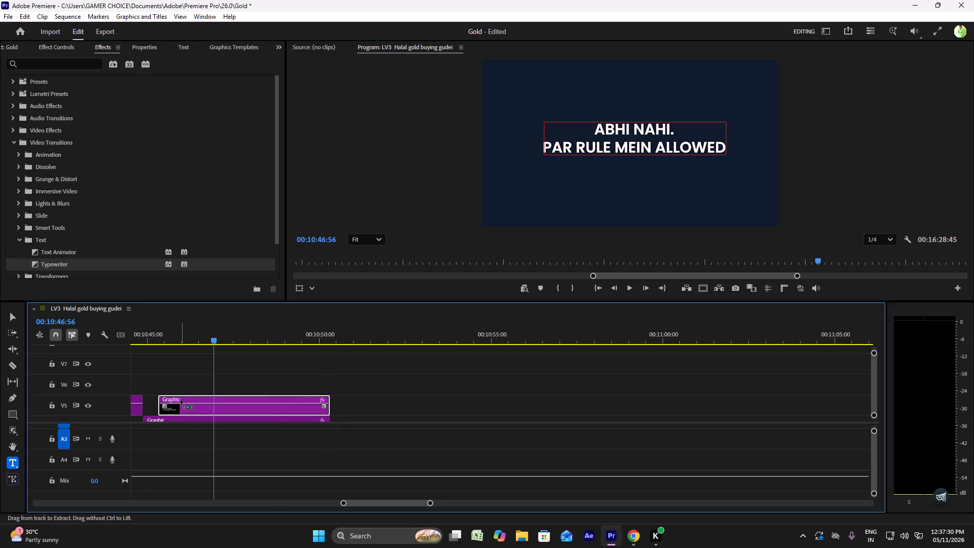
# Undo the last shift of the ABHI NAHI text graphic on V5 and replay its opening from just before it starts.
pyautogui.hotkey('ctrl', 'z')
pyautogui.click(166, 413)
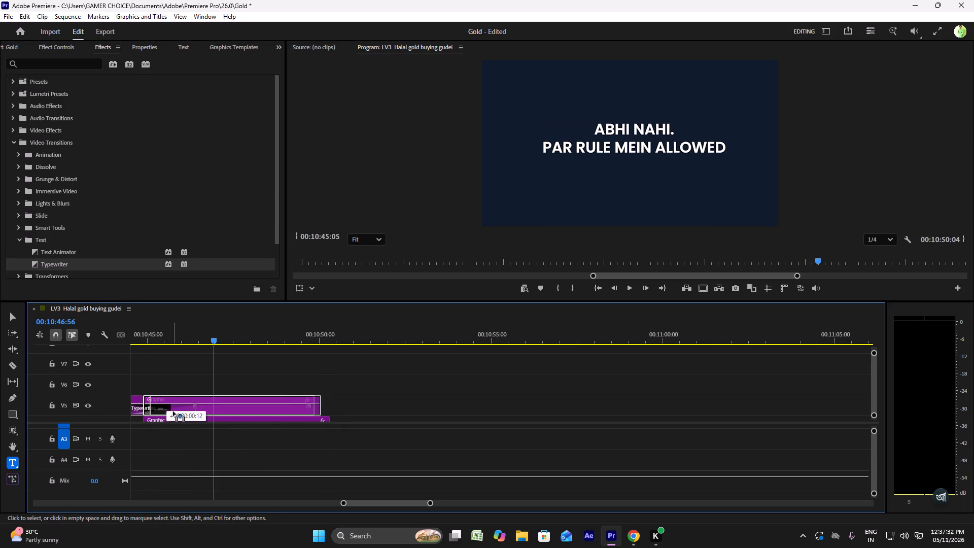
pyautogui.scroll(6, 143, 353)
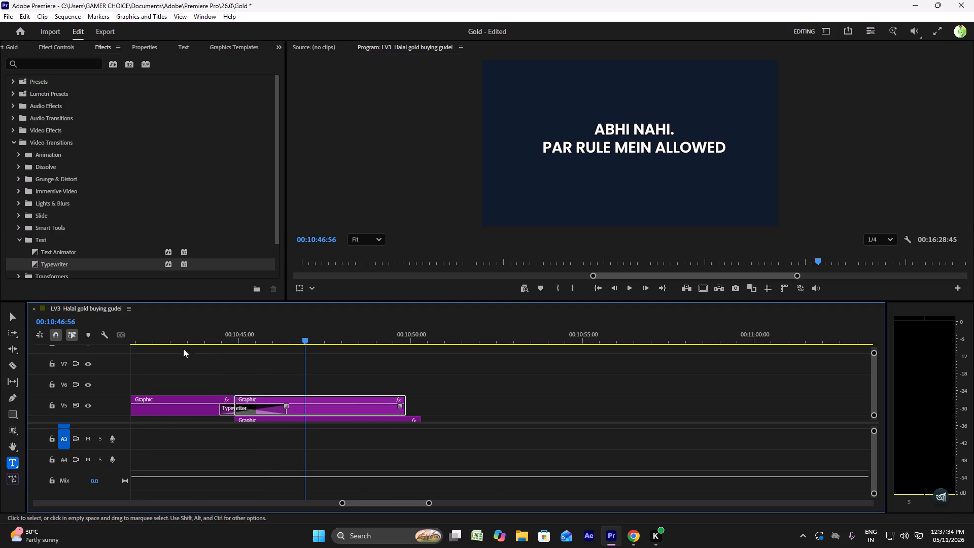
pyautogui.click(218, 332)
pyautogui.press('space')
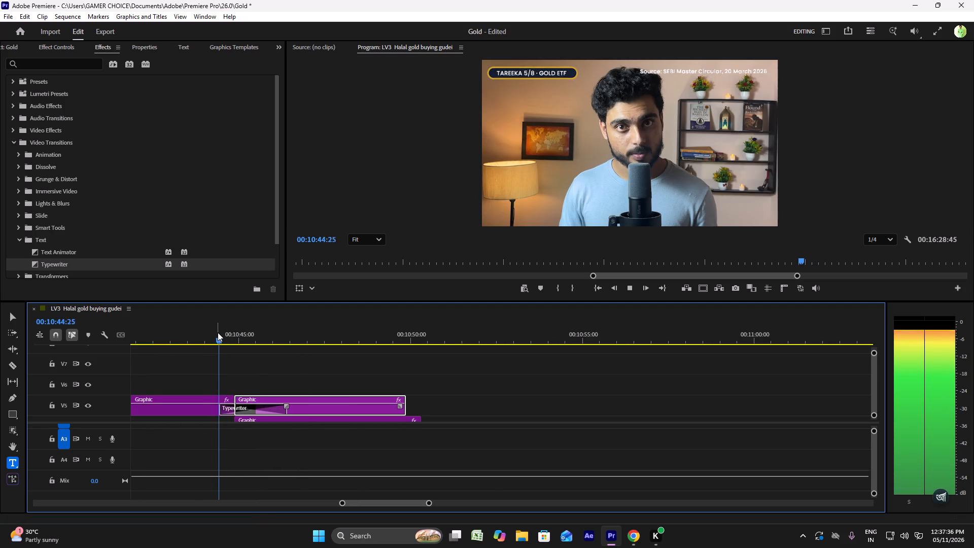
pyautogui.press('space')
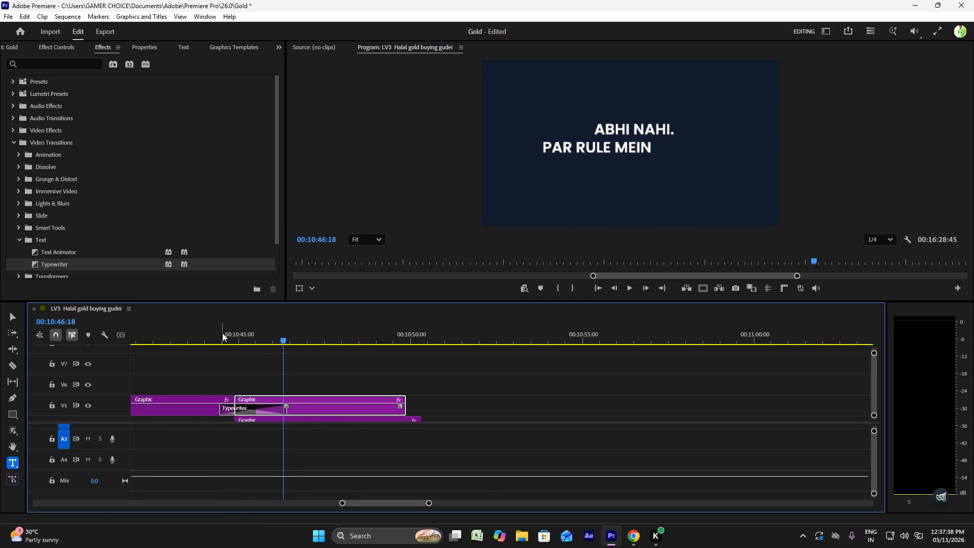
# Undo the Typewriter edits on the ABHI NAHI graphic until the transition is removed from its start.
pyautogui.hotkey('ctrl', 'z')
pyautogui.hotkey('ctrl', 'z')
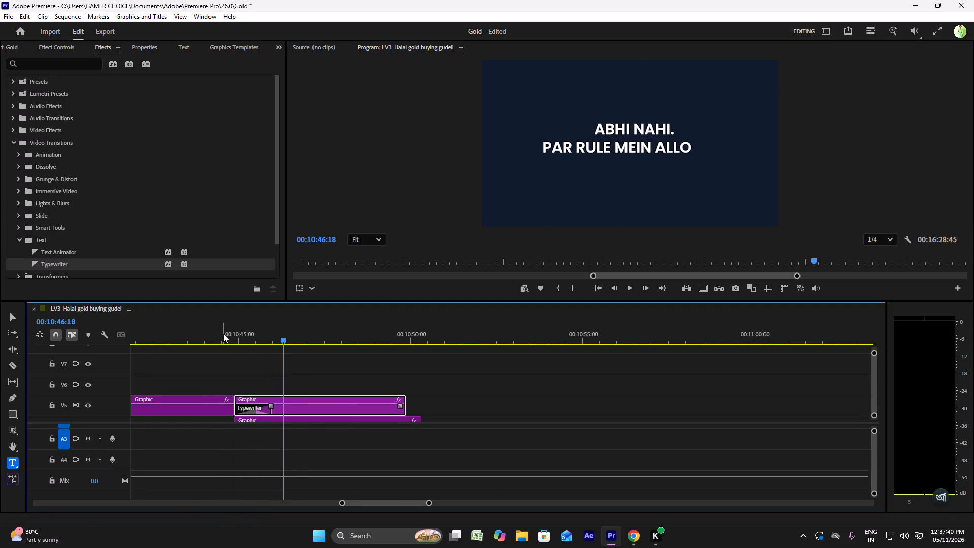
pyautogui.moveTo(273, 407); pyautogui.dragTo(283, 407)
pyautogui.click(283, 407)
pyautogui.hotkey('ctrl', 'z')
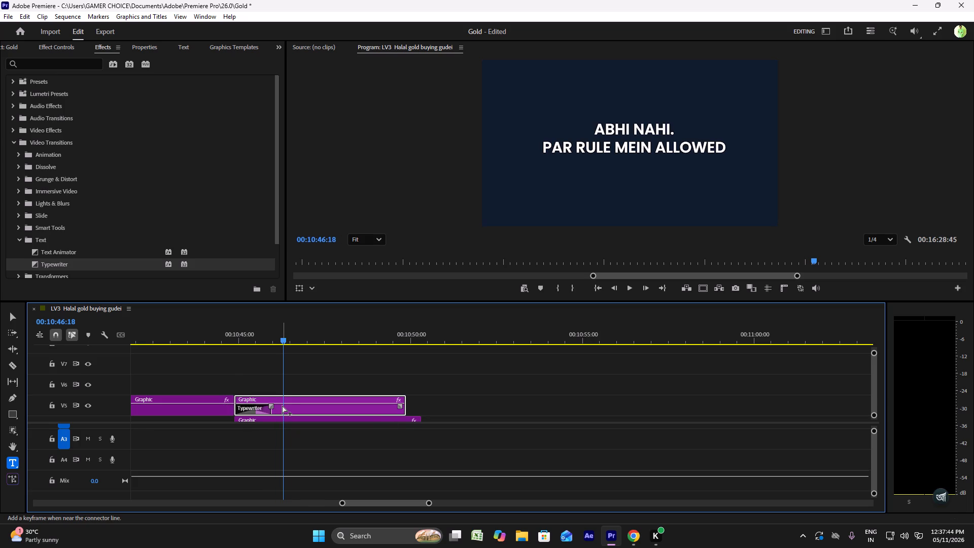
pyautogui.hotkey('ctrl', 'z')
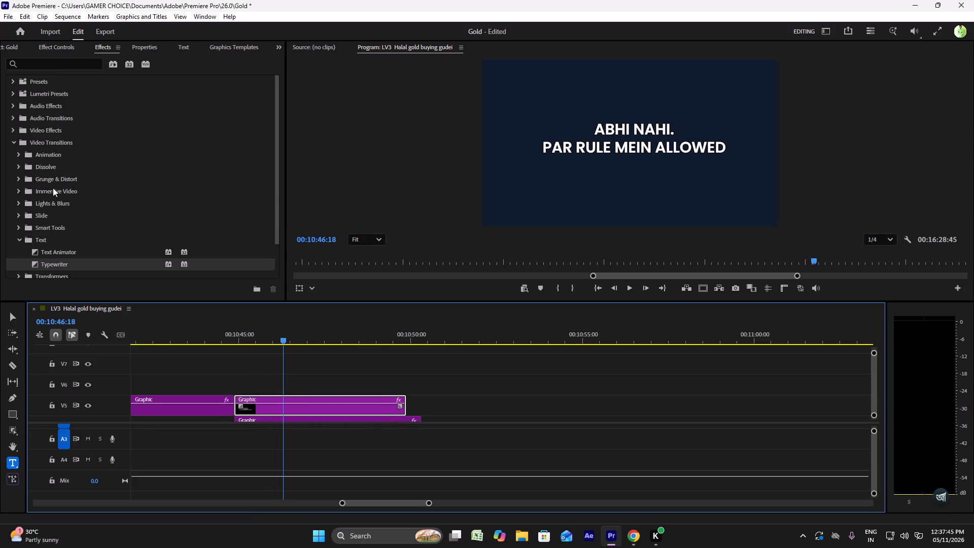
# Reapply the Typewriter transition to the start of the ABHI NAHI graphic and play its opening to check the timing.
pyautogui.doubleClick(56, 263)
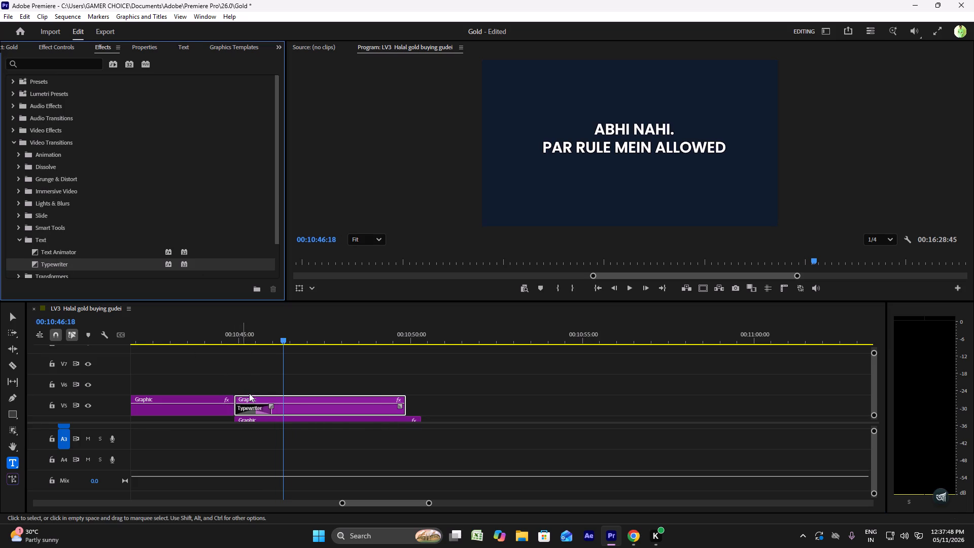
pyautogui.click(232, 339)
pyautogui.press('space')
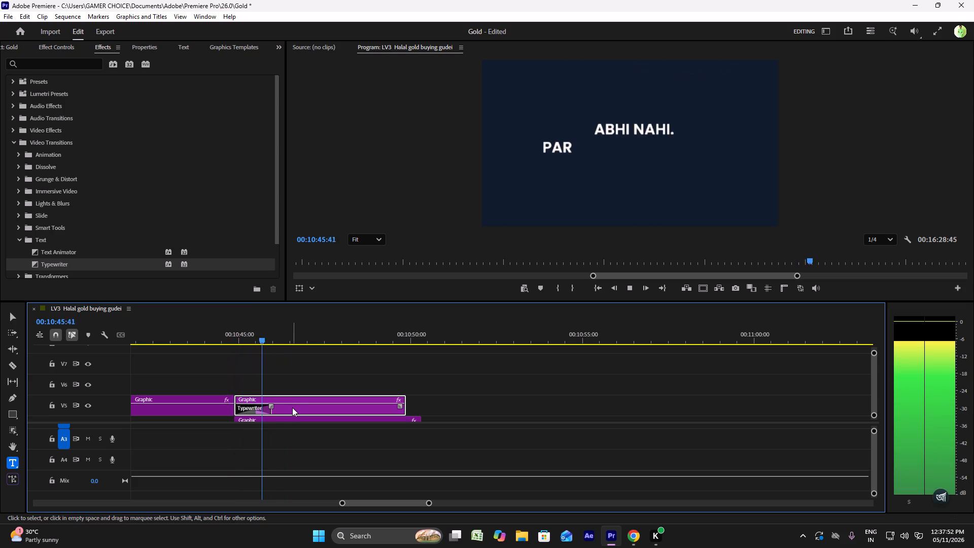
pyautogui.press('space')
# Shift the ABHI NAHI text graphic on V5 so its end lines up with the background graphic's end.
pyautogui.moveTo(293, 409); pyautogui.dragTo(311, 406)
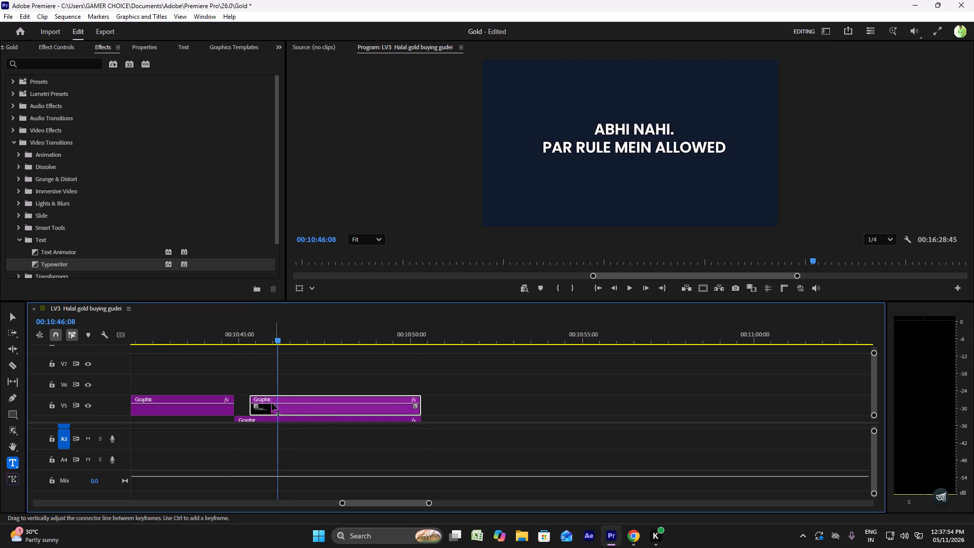
# Apply the Typewriter transition to the start of the ABHI NAHI graphic and play it from 00:10:45:05.
pyautogui.doubleClick(62, 268)
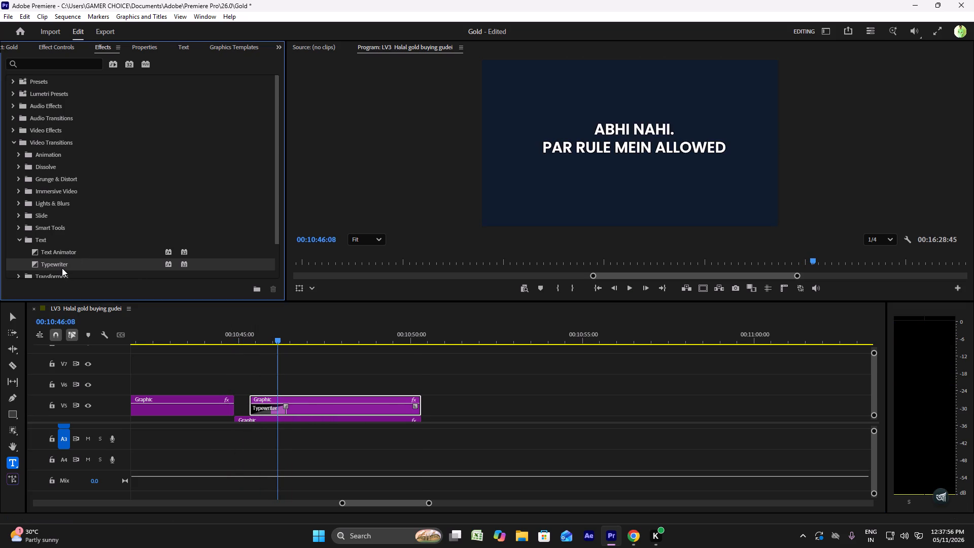
pyautogui.click(245, 349)
pyautogui.click(243, 347)
pyautogui.click(242, 343)
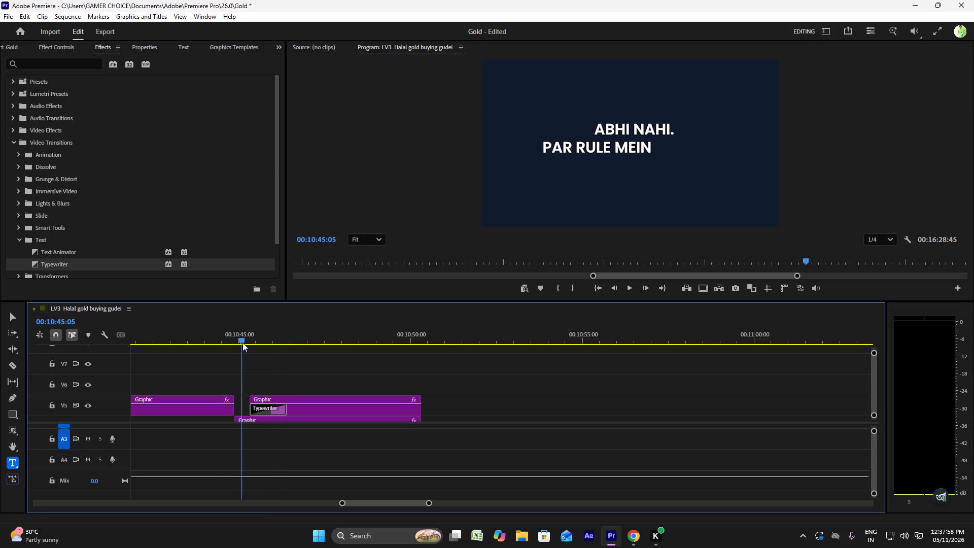
pyautogui.press('space')
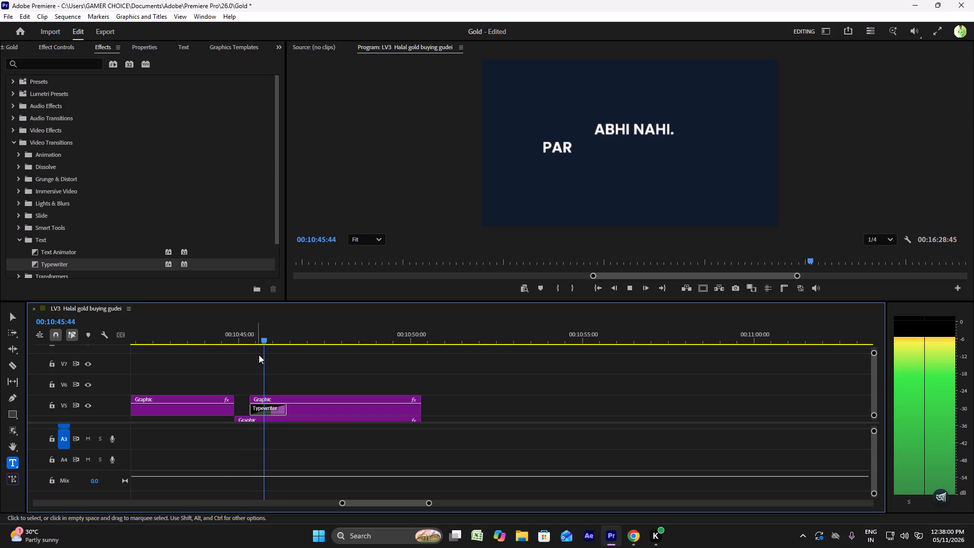
# Lengthen the Typewriter transition on the ABHI NAHI graphic to about 2 seconds.
pyautogui.moveTo(286, 405); pyautogui.dragTo(298, 403)
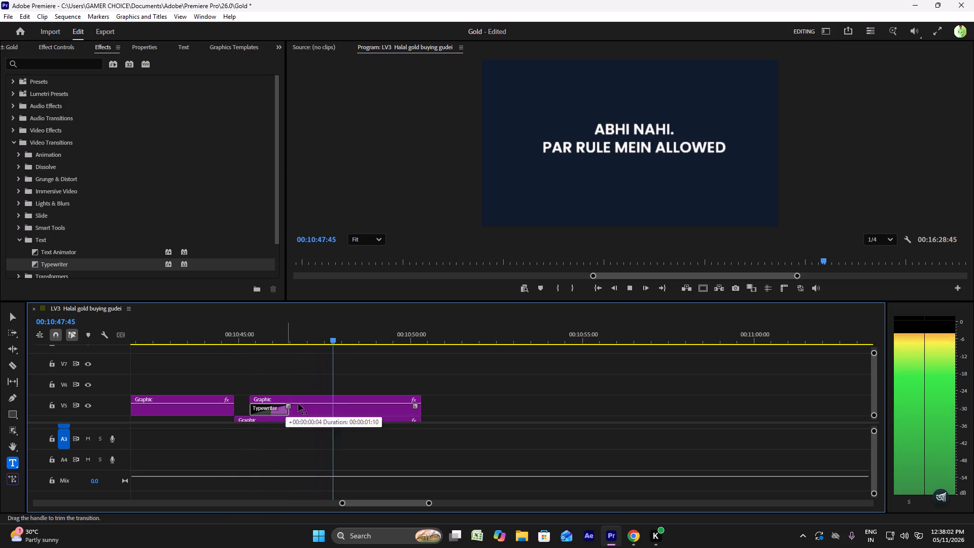
pyautogui.moveTo(298, 403); pyautogui.dragTo(319, 403)
# Move the ABHI NAHI graphic on V5 back to the background graphic's start and replay it from 00:10:44:43.
pyautogui.moveTo(335, 410); pyautogui.dragTo(326, 413)
pyautogui.press('space')
pyautogui.click(230, 341)
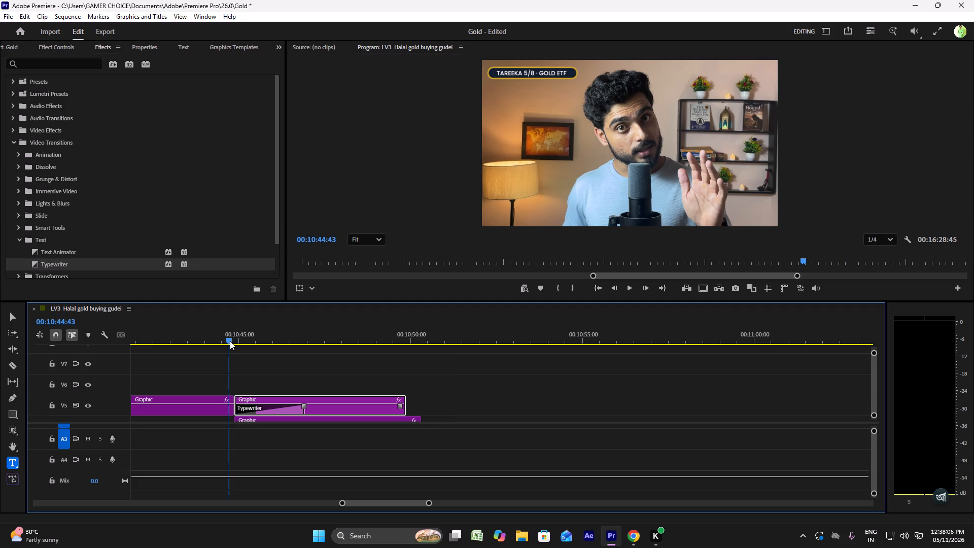
pyautogui.press('space')
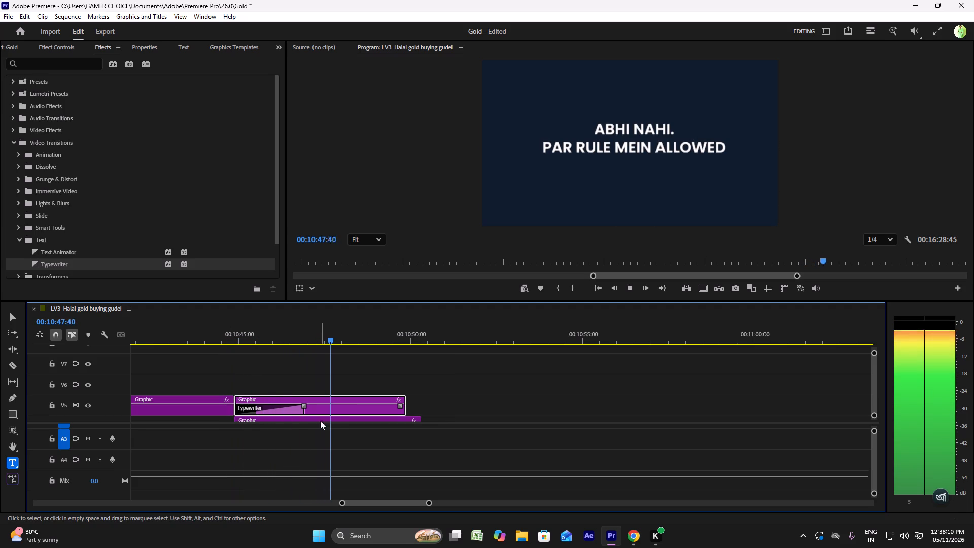
# Lengthen the ABHI NAHI graphic's Typewriter transition so it ends at about 00:10:49, and replay the graphic to check the timing.
pyautogui.moveTo(305, 406); pyautogui.dragTo(313, 406)
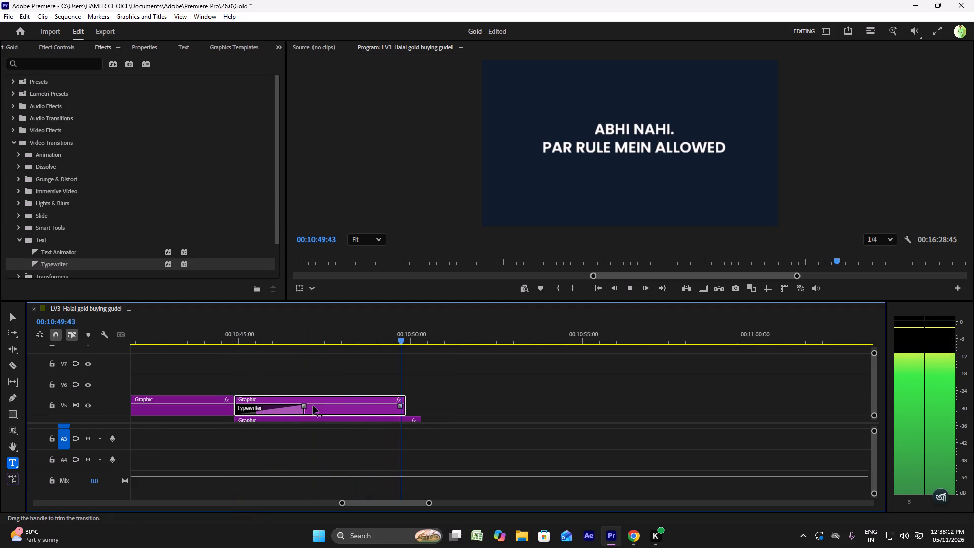
pyautogui.moveTo(313, 406); pyautogui.dragTo(374, 409)
pyautogui.click(240, 334)
pyautogui.press('space')
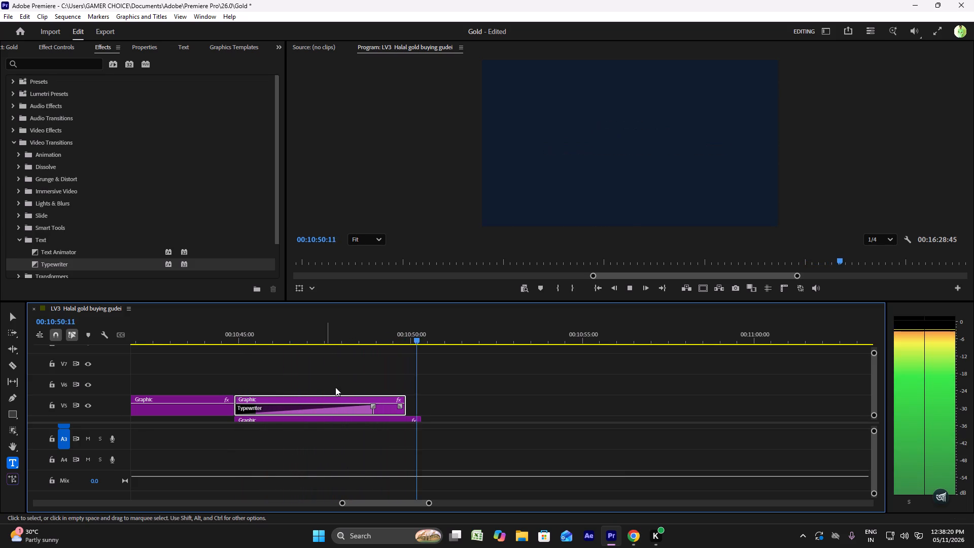
# Extend the end of the ABHI NAHI text graphic on V5 to match the background graphic's end.
pyautogui.moveTo(409, 402); pyautogui.dragTo(423, 406)
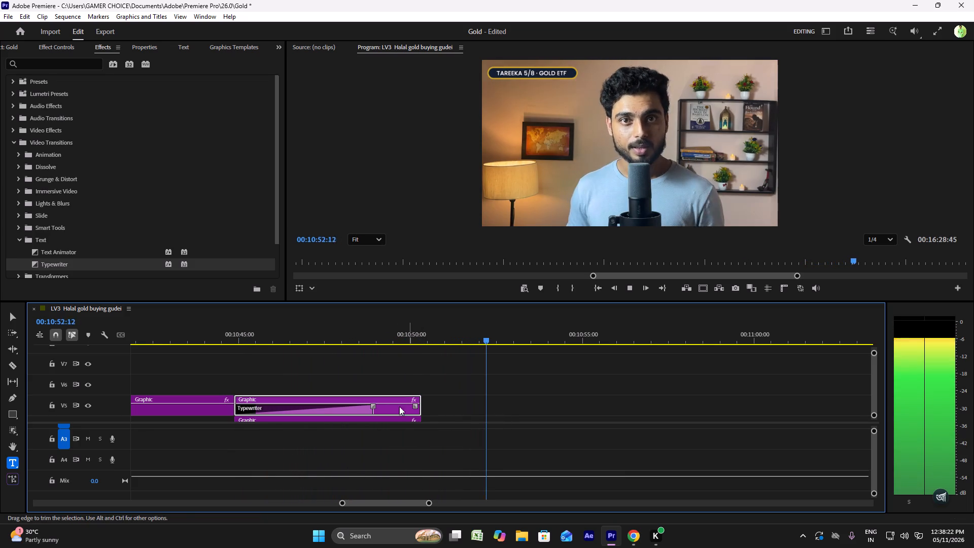
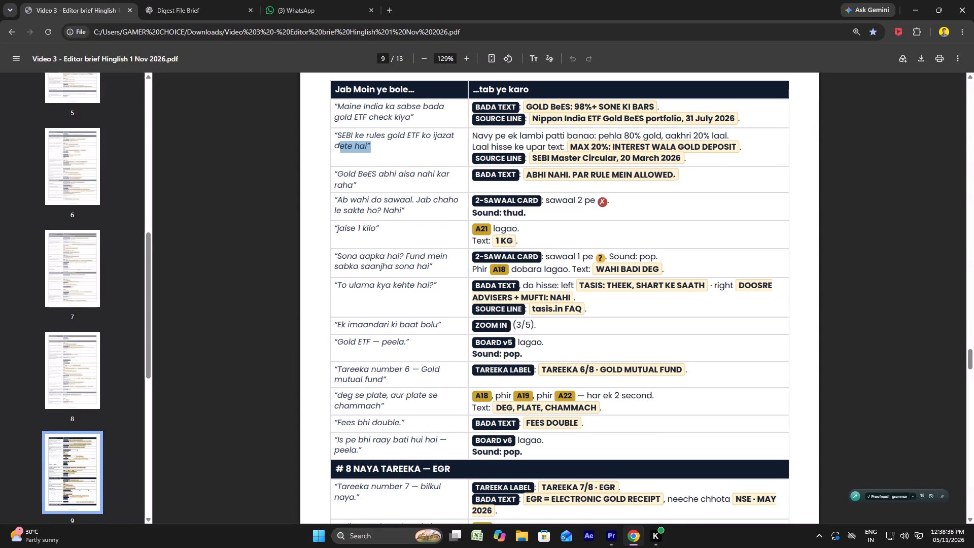
# Check the brief's "Ab wahi do sawaal" row and look through the saved graphics templates for the 2-SAWAAL CARD.
pyautogui.moveTo(411, 213); pyautogui.dragTo(327, 196)
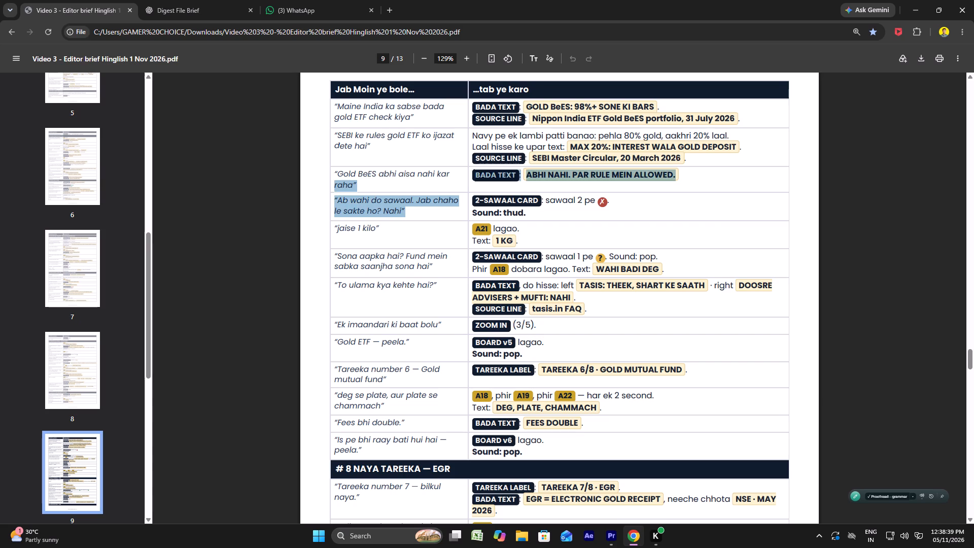
pyautogui.moveTo(327, 196); pyautogui.dragTo(326, 196)
pyautogui.click(603, 538)
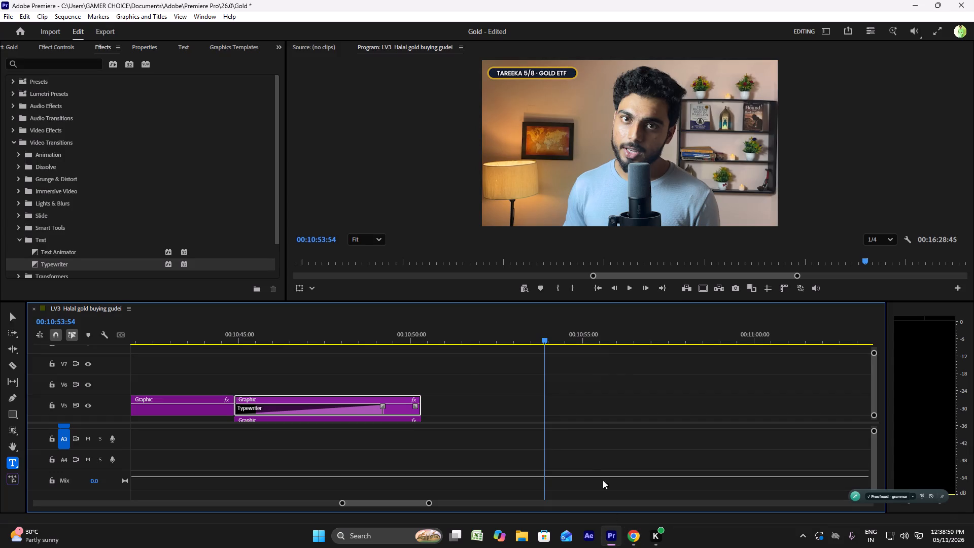
pyautogui.click(419, 337)
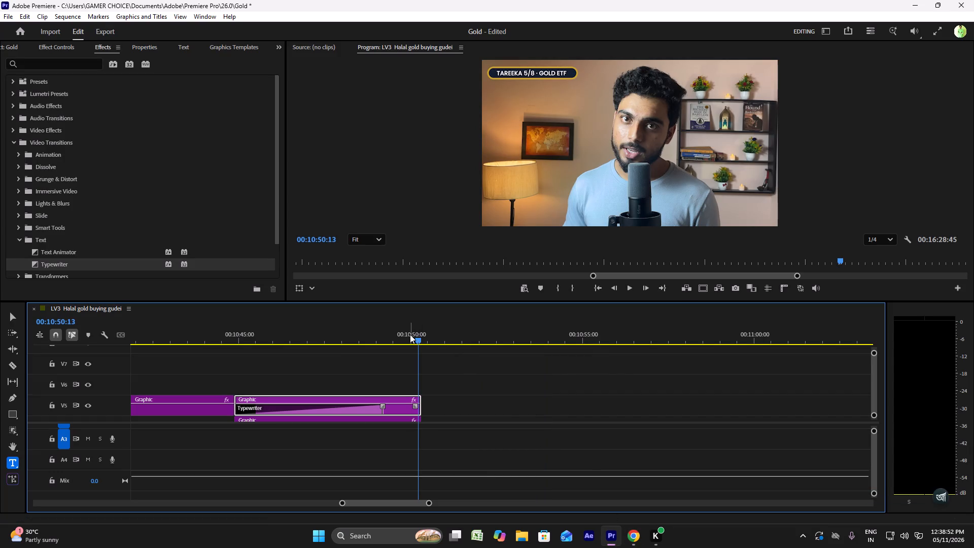
pyautogui.click(147, 49)
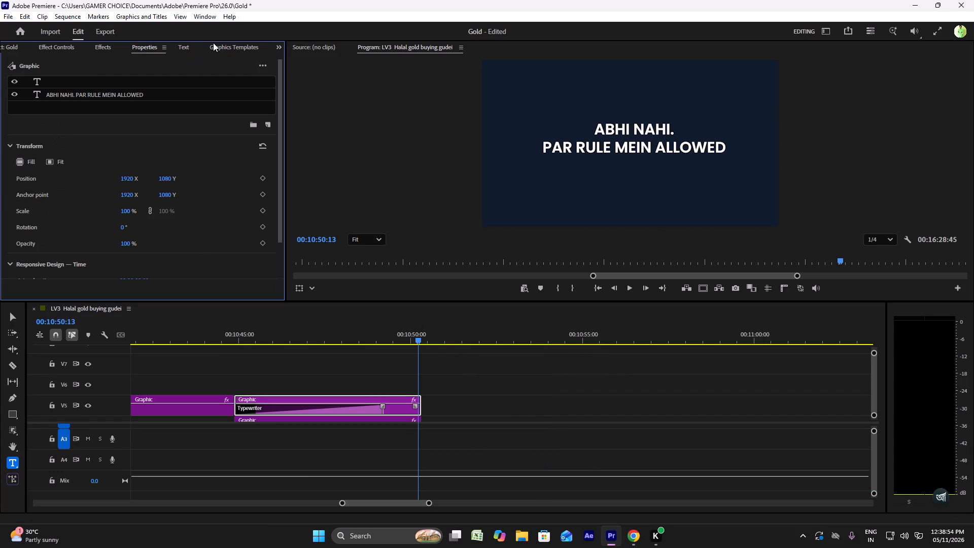
pyautogui.click(214, 42)
pyautogui.scroll(8, 147, 137)
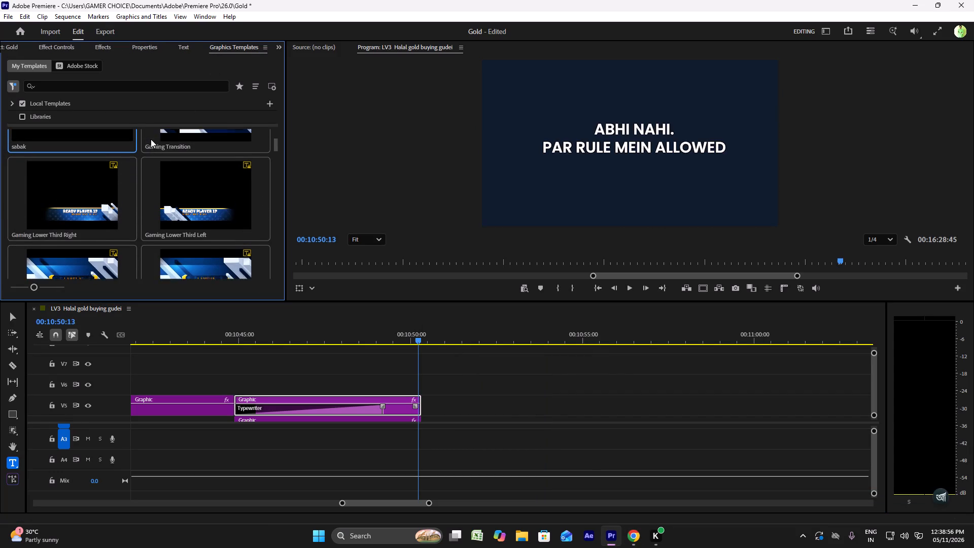
pyautogui.scroll(20, 151, 139)
pyautogui.scroll(14, 151, 139)
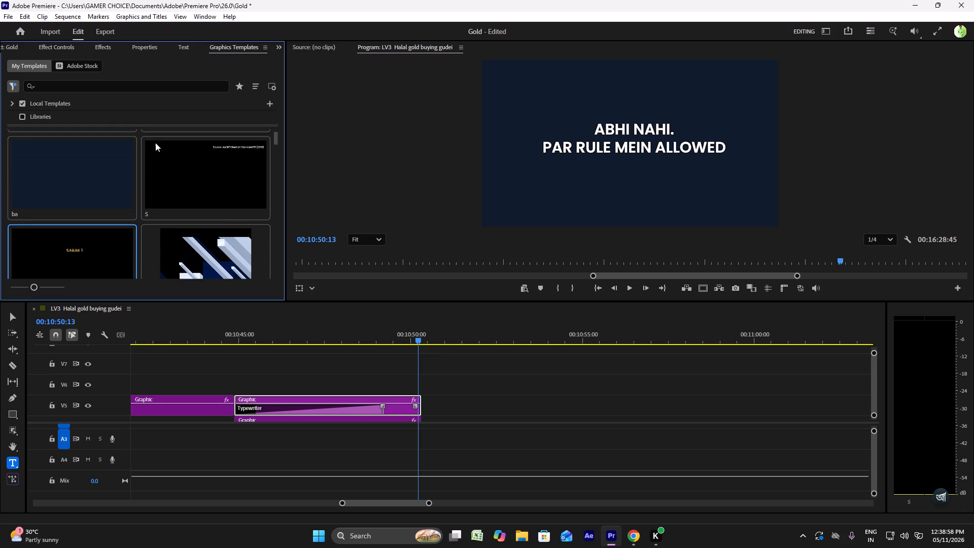
pyautogui.scroll(1, 155, 143)
# Move the teal sequence marker to about 00:10:53, after the ABHI NAHI graphic.
pyautogui.moveTo(594, 276); pyautogui.dragTo(584, 276)
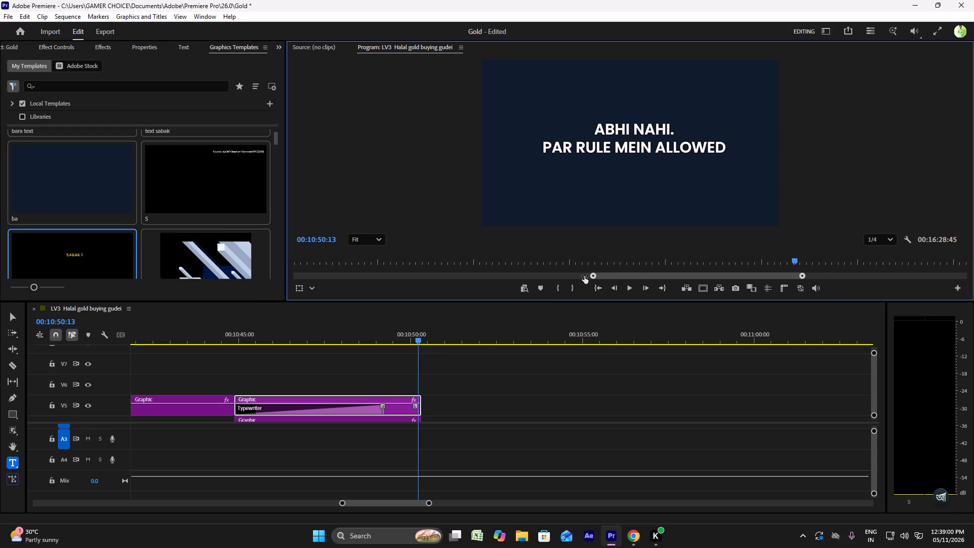
pyautogui.moveTo(584, 276); pyautogui.dragTo(82, 277)
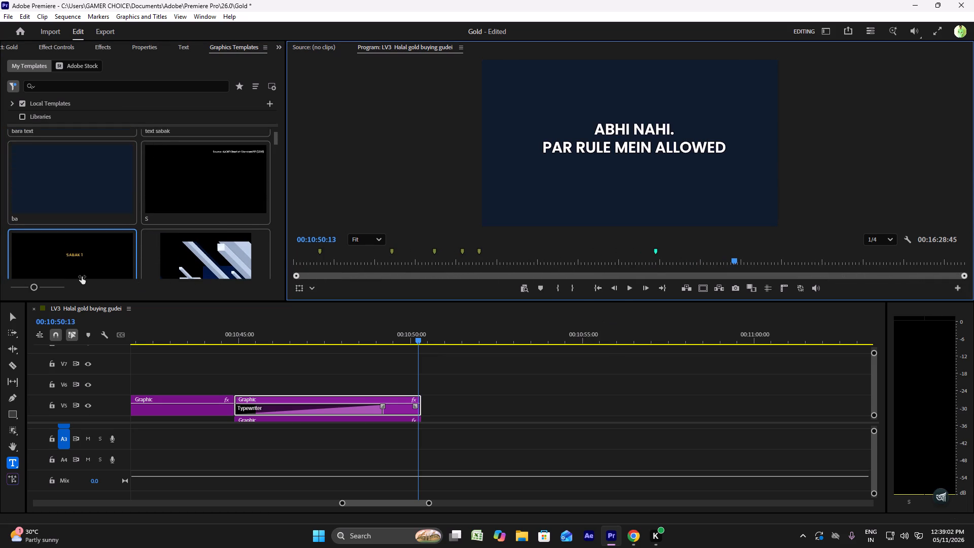
pyautogui.moveTo(82, 277); pyautogui.dragTo(66, 279)
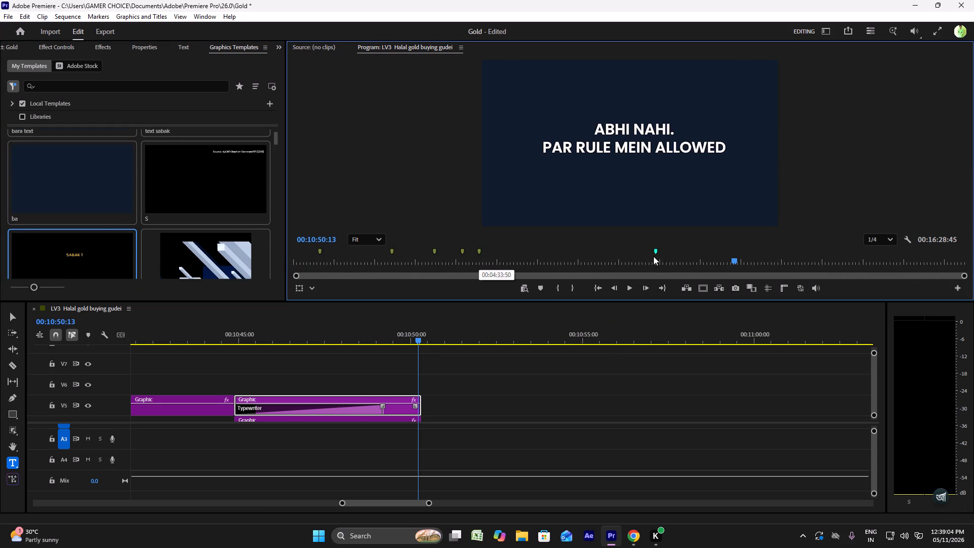
pyautogui.moveTo(654, 253); pyautogui.dragTo(736, 258)
# Visit the earlier sequence markers, back to 00:03:28:27, to locate the existing two-question SAWAAL card.
pyautogui.click(479, 251)
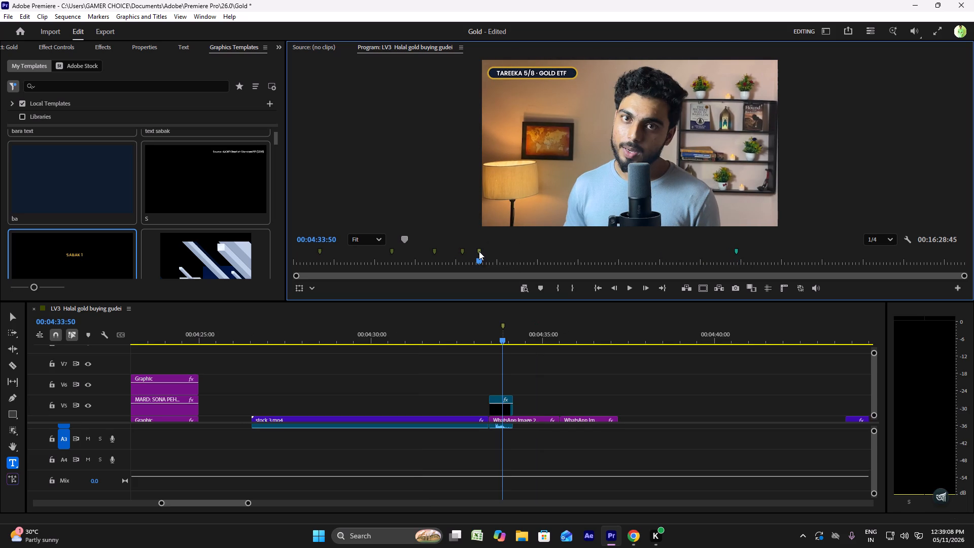
pyautogui.click(463, 253)
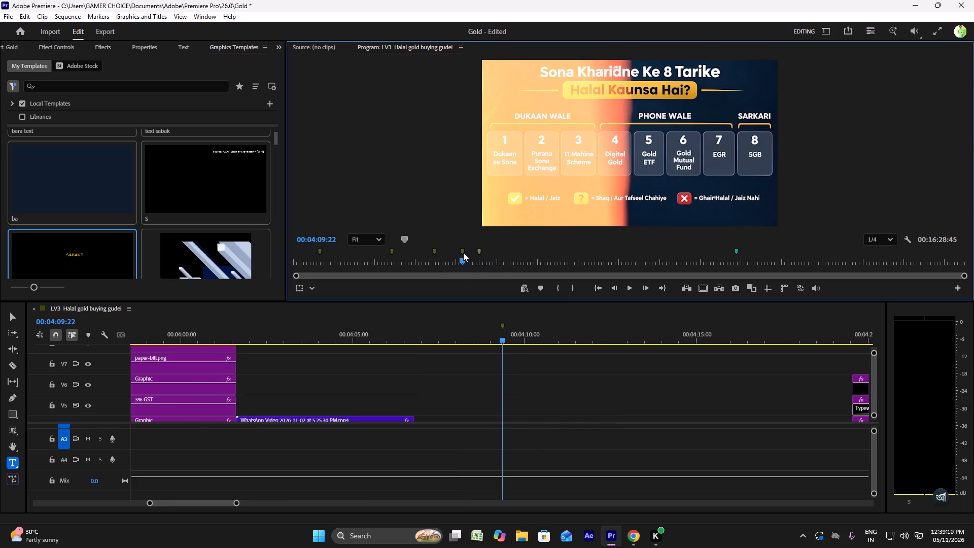
pyautogui.click(433, 252)
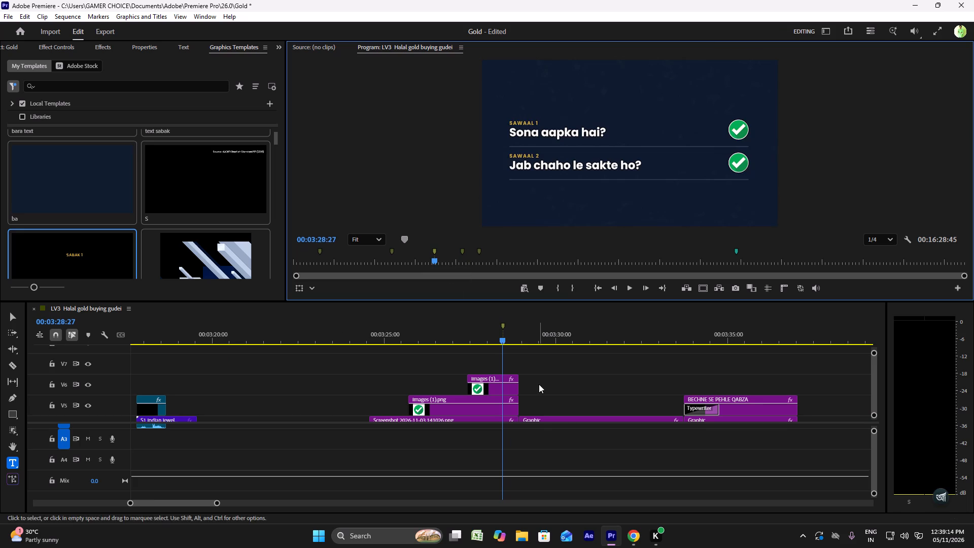
pyautogui.keyDown('ctrl'); pyautogui.scroll(-4, 477, 378); pyautogui.keyUp('ctrl')
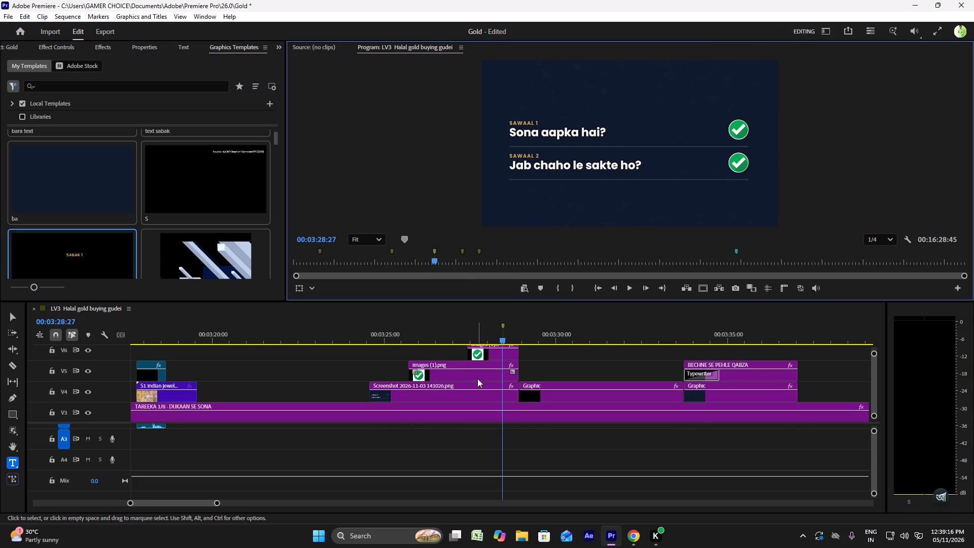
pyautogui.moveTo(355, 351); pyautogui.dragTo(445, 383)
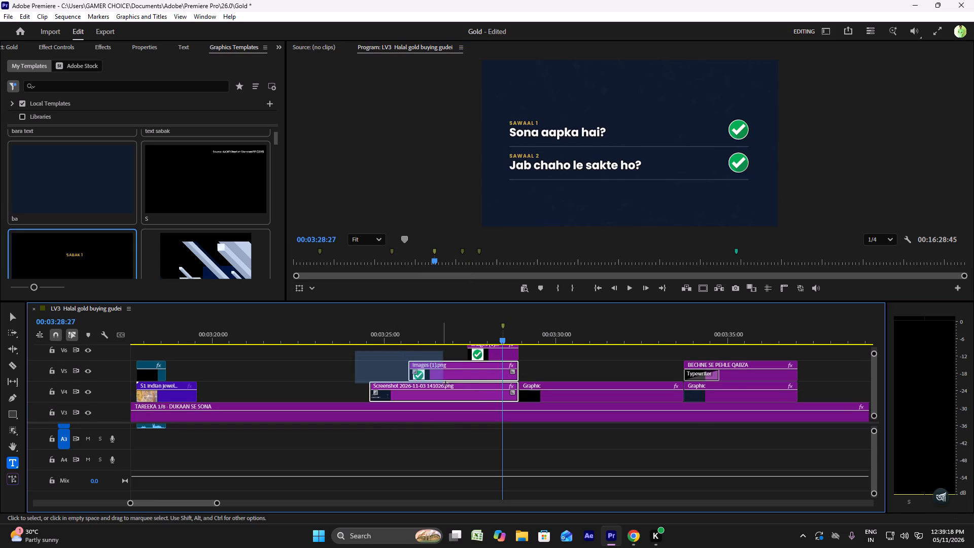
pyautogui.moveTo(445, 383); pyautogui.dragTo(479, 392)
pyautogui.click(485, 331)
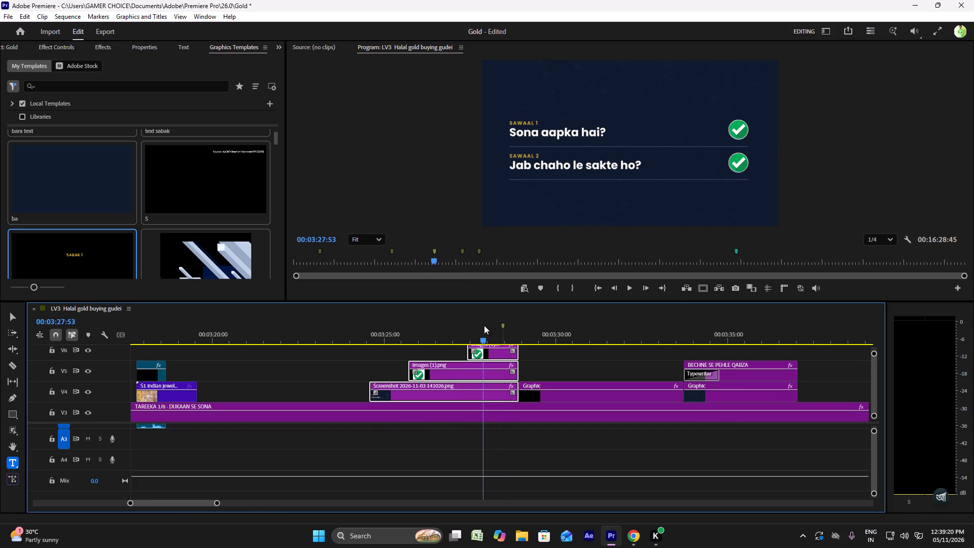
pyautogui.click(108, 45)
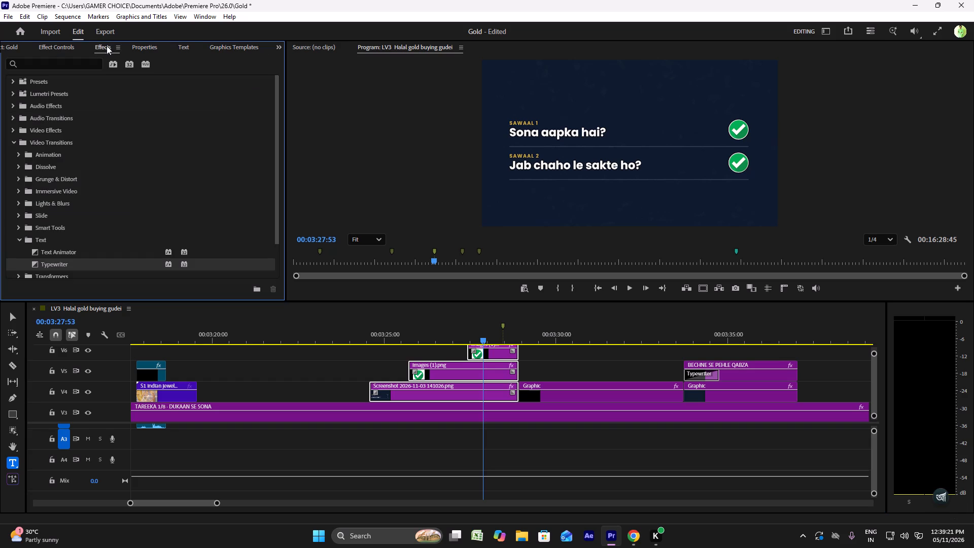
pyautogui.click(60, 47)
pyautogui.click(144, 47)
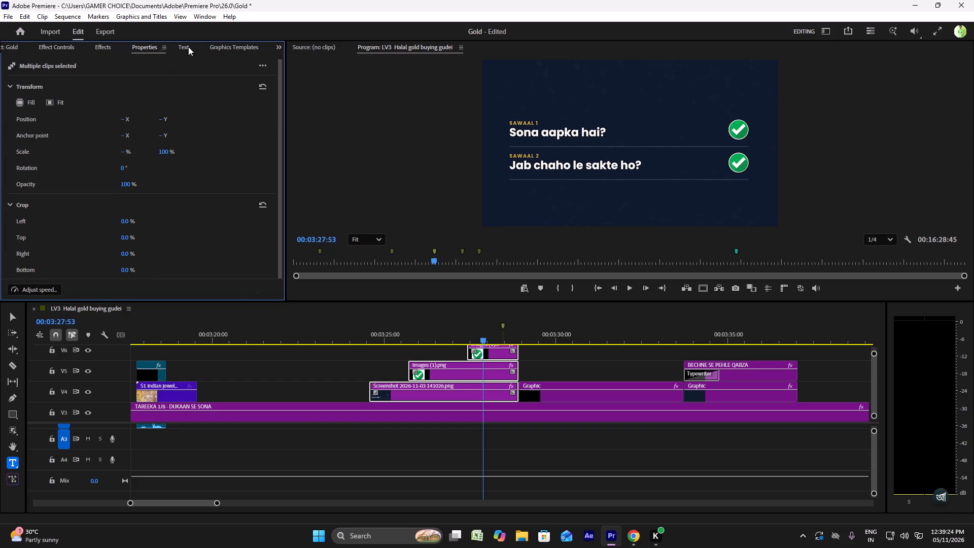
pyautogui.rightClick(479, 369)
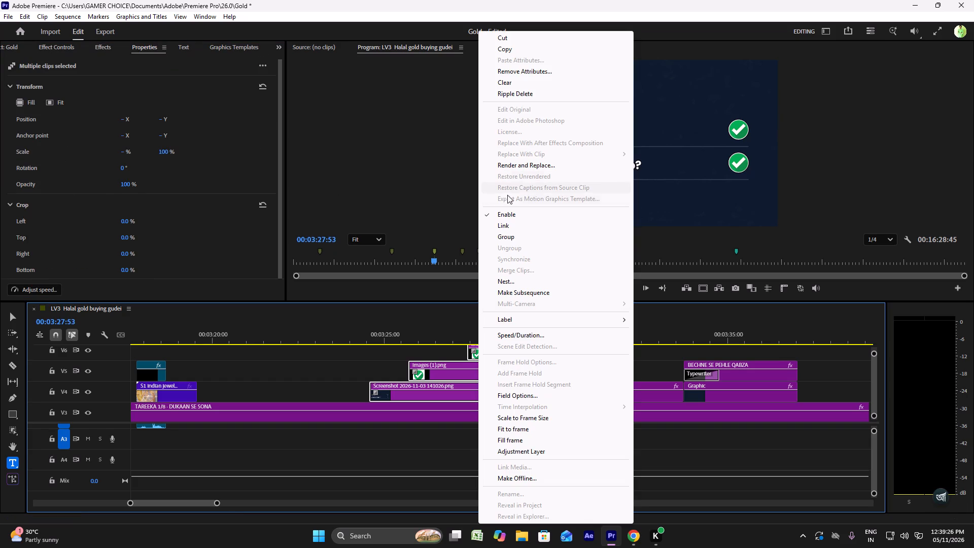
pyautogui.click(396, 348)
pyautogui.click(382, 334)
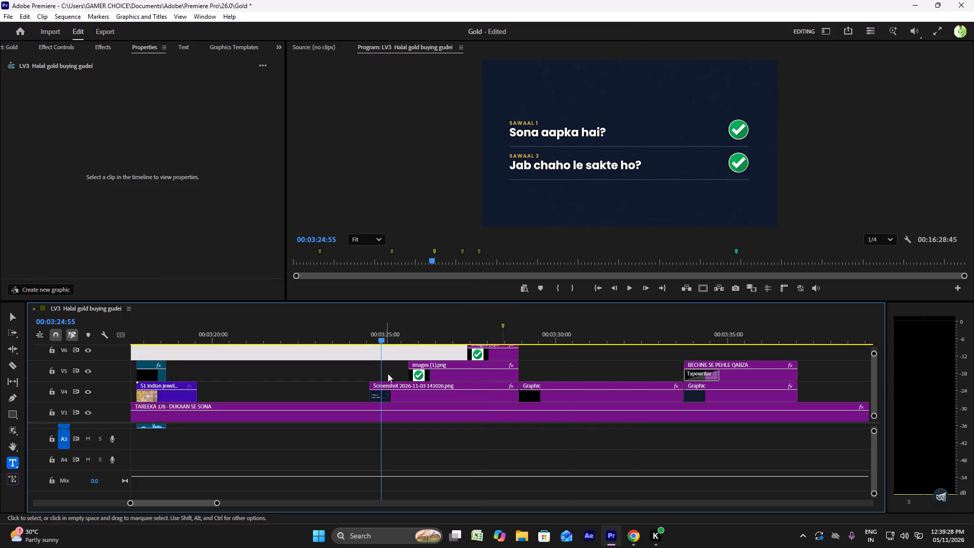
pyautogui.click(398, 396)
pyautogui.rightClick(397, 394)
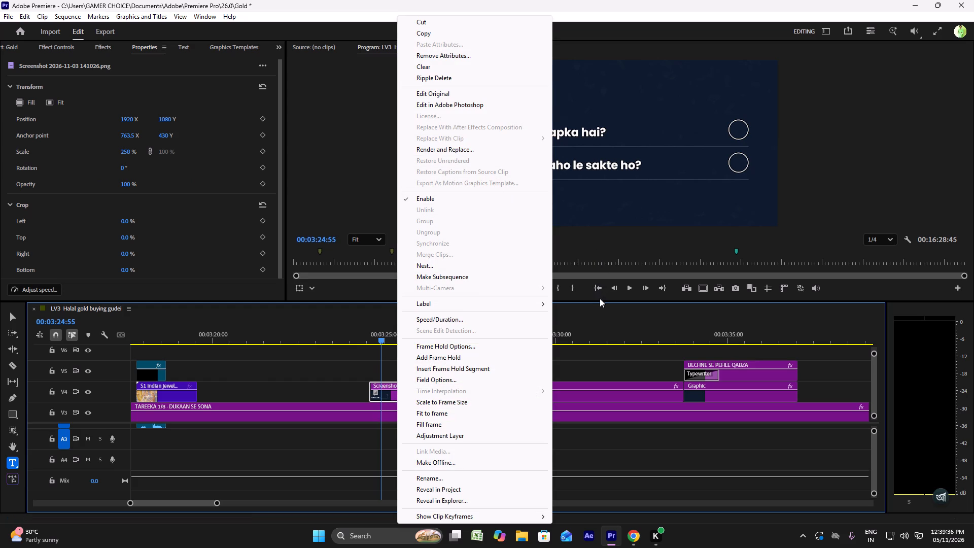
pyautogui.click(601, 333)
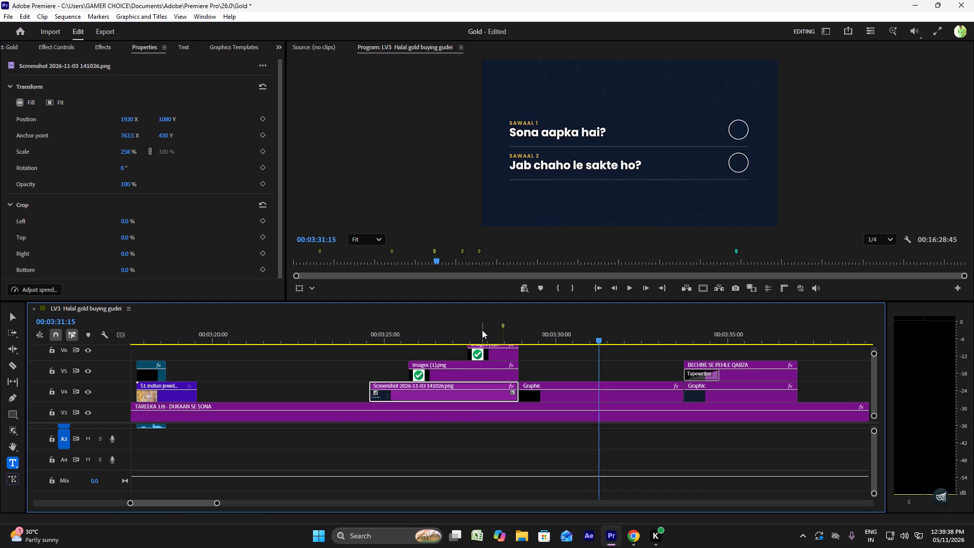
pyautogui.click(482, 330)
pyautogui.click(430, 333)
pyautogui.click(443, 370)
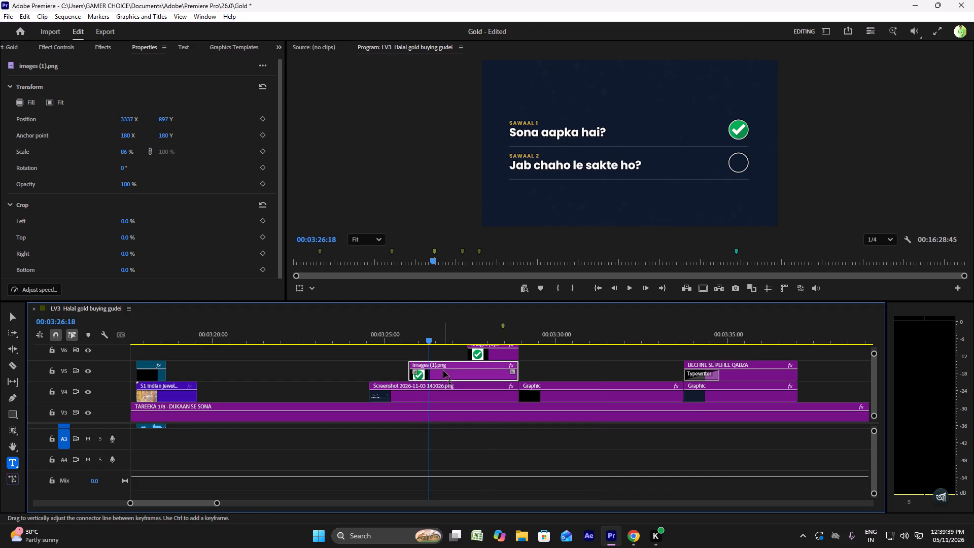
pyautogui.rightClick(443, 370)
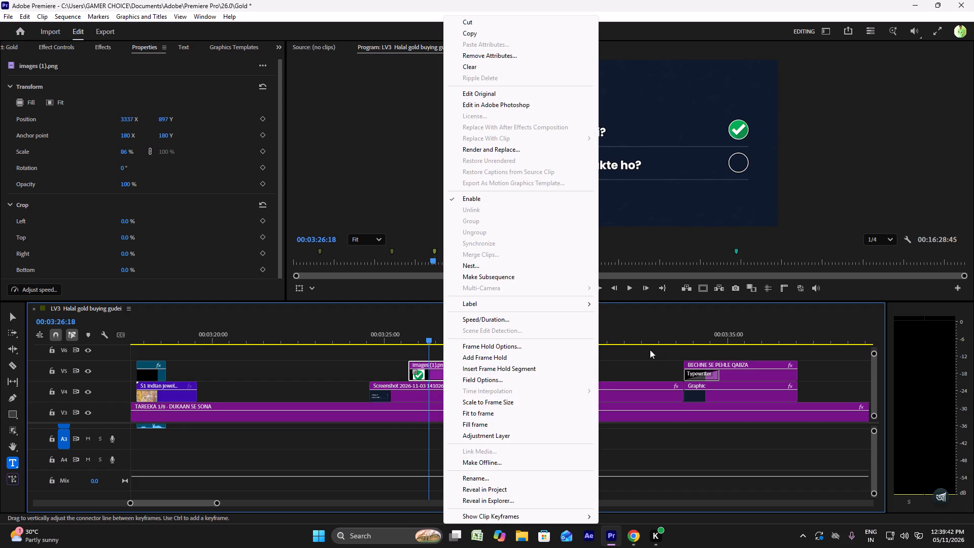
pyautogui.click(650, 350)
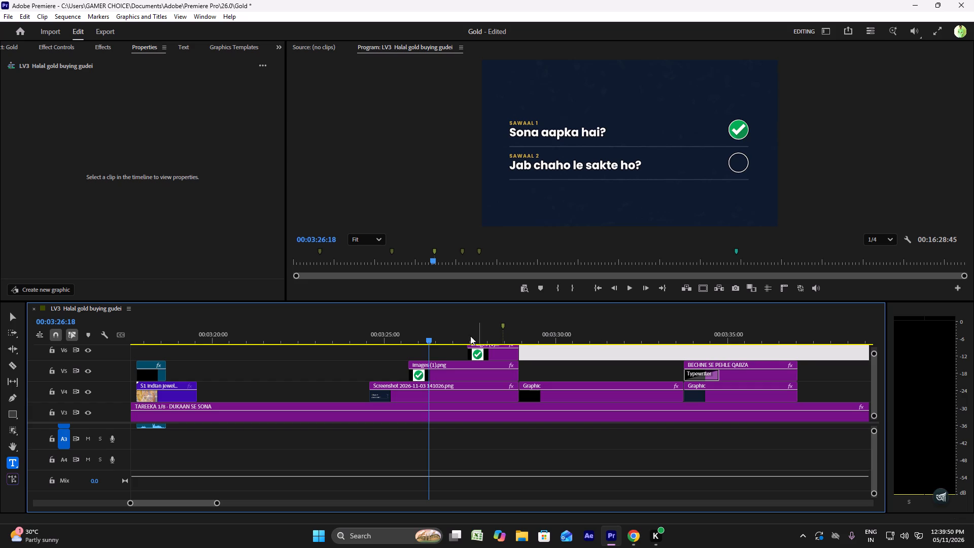
# Copy the SAWAAL card's screenshot and both green tick images from the section around 00:03:26.
pyautogui.moveTo(383, 351); pyautogui.dragTo(472, 394)
pyautogui.rightClick(472, 394)
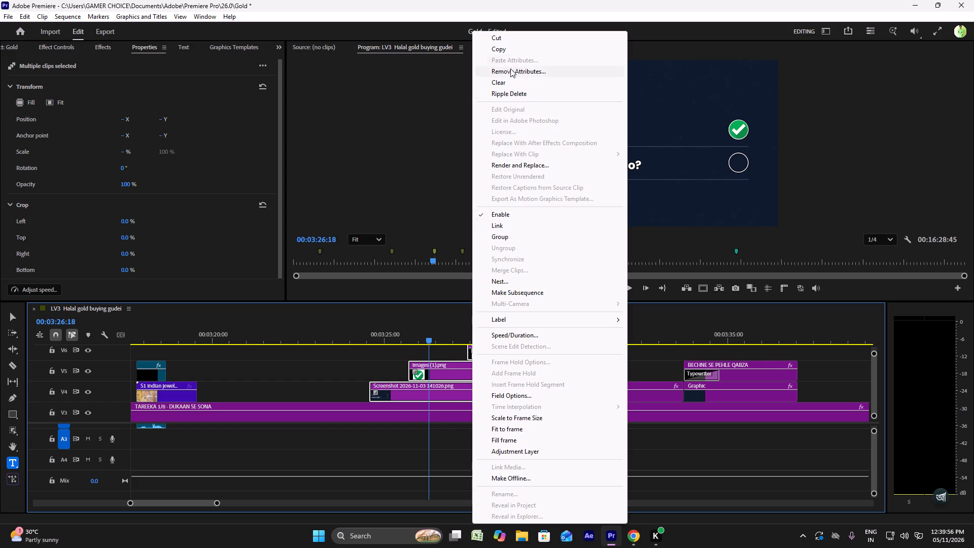
pyautogui.click(509, 53)
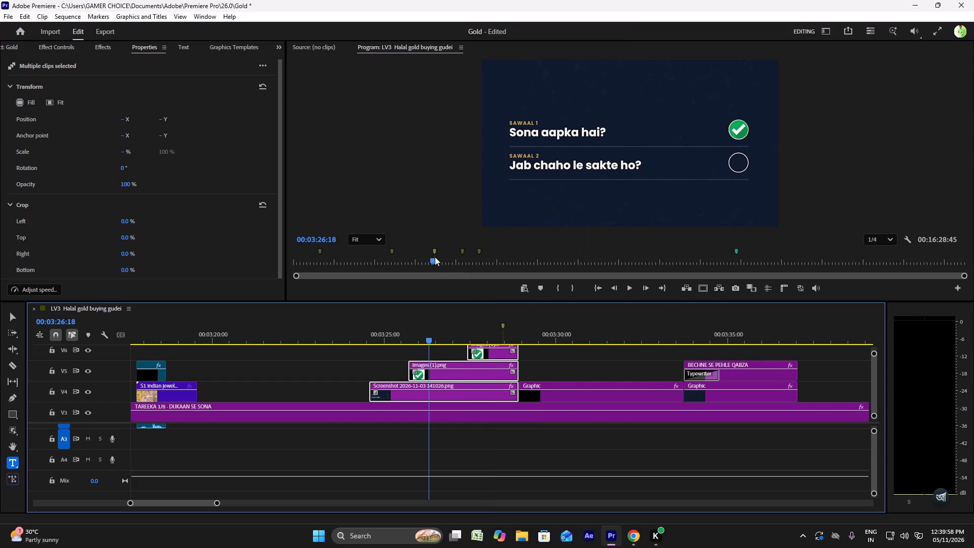
# Listen to the narration after the ABHI NAHI graphic for the two-question cue and paste the copied SAWAAL card clips at 00:10:53:53.
pyautogui.moveTo(433, 262); pyautogui.dragTo(721, 264)
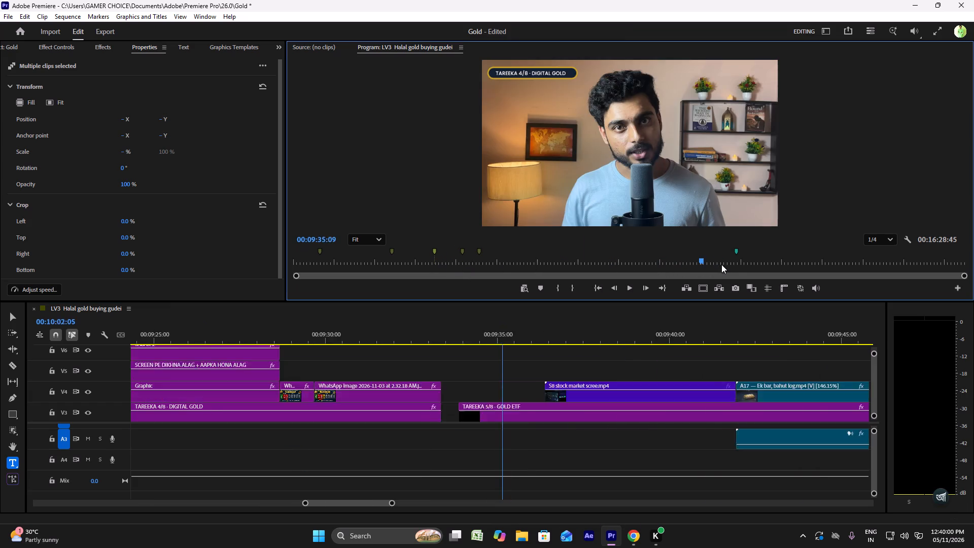
pyautogui.moveTo(721, 264); pyautogui.dragTo(737, 263)
pyautogui.scroll(-11, 710, 330)
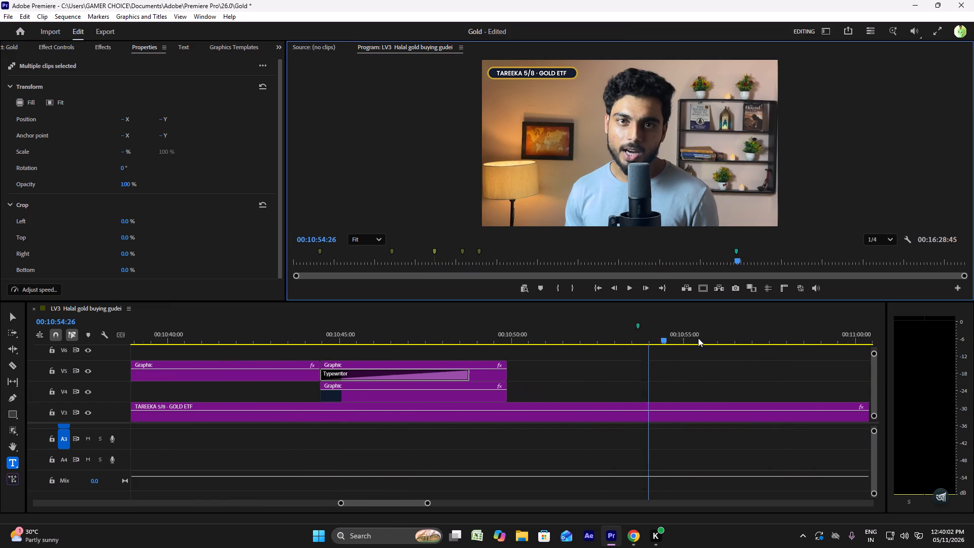
pyautogui.scroll(-2, 698, 338)
pyautogui.click(512, 337)
pyautogui.press('space')
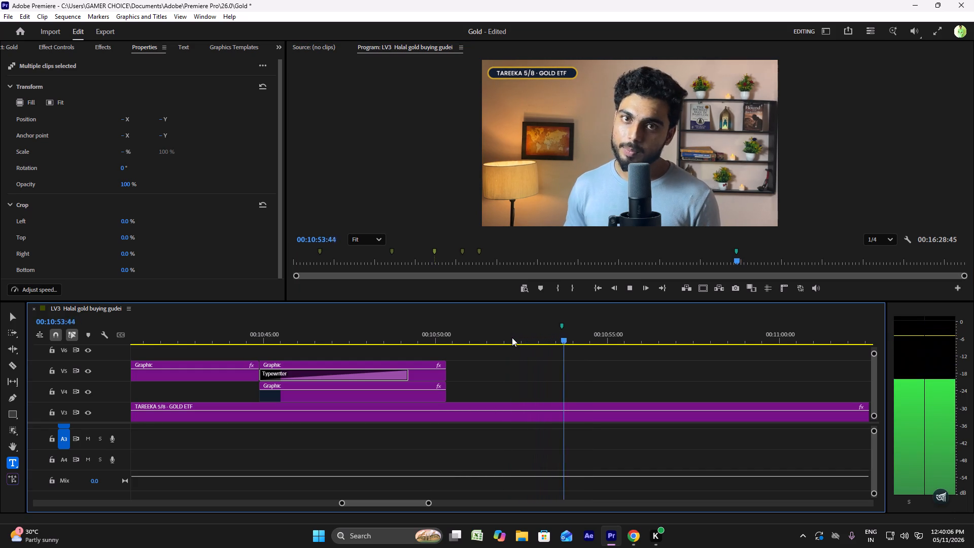
pyautogui.click(542, 337)
pyautogui.press('space')
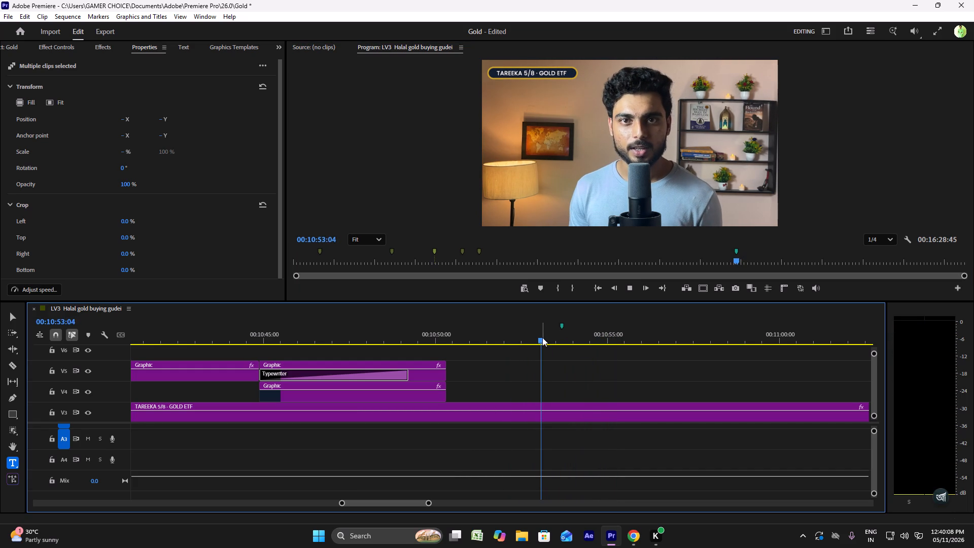
pyautogui.press('space')
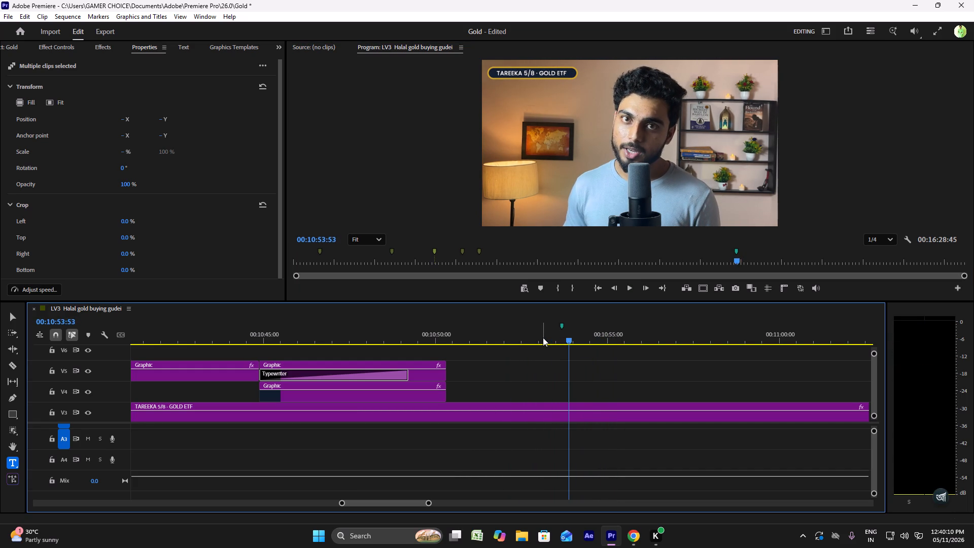
pyautogui.hotkey('ctrl', 'v')
# Replay the narration from about 00:10:51 into the pasted SAWAAL card to check its start timing.
pyautogui.click(499, 326)
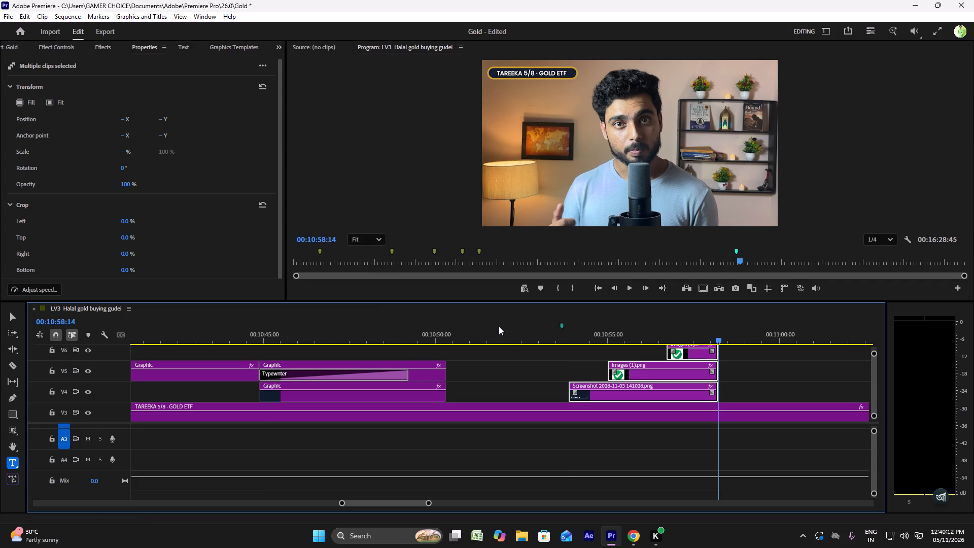
pyautogui.click(499, 335)
pyautogui.click(466, 332)
pyautogui.press('space')
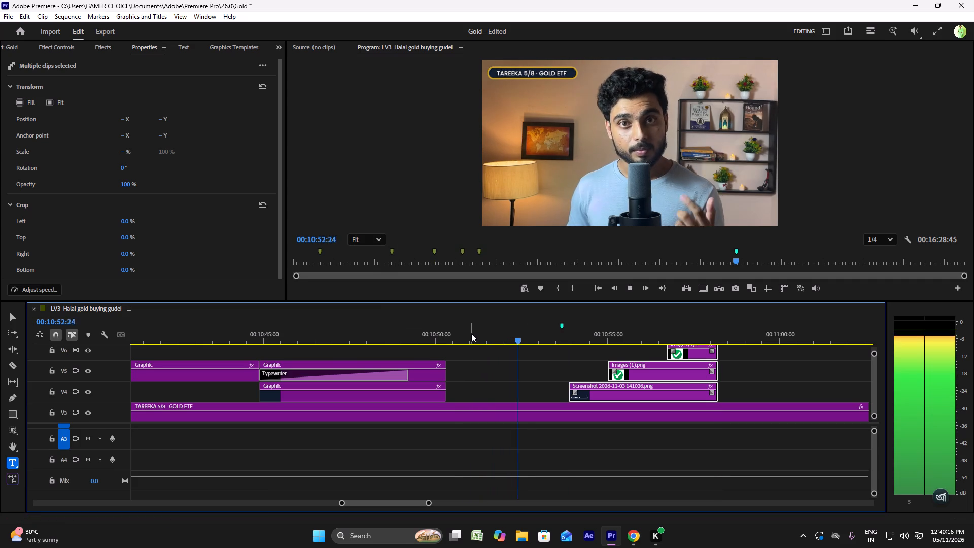
pyautogui.press('space')
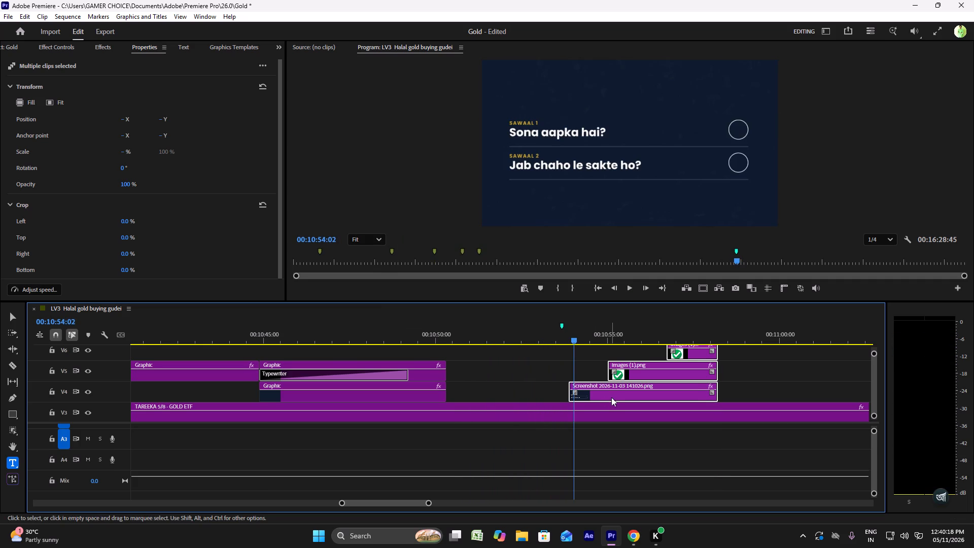
# Move the pasted SAWAAL card and both tick clips about one second earlier, starting near 00:10:52:55, and play the section.
pyautogui.click(611, 395)
pyautogui.moveTo(608, 395); pyautogui.dragTo(578, 394)
pyautogui.click(514, 329)
pyautogui.press('space')
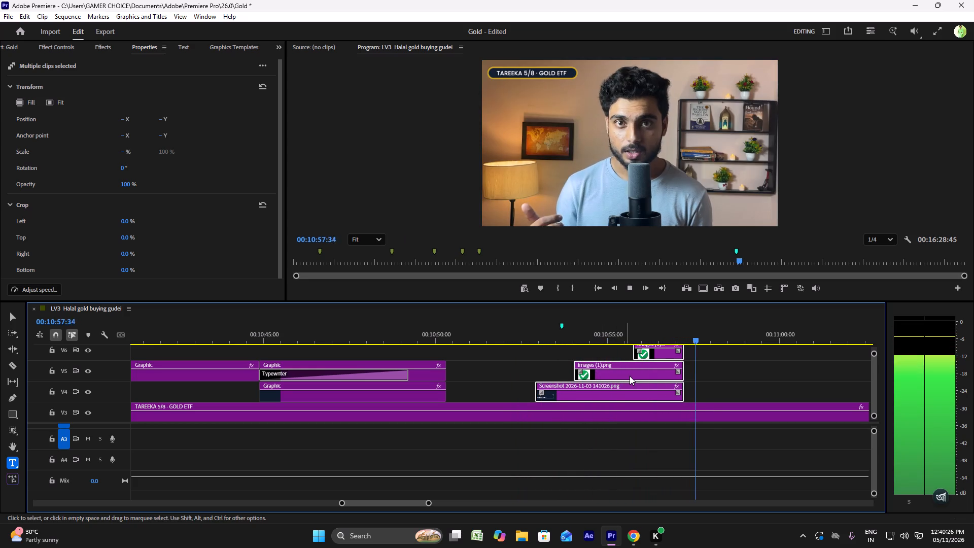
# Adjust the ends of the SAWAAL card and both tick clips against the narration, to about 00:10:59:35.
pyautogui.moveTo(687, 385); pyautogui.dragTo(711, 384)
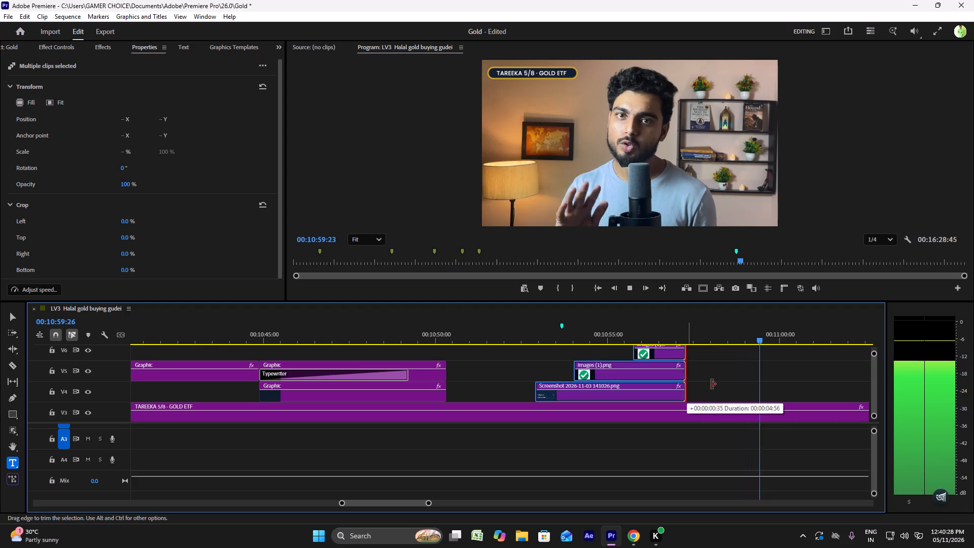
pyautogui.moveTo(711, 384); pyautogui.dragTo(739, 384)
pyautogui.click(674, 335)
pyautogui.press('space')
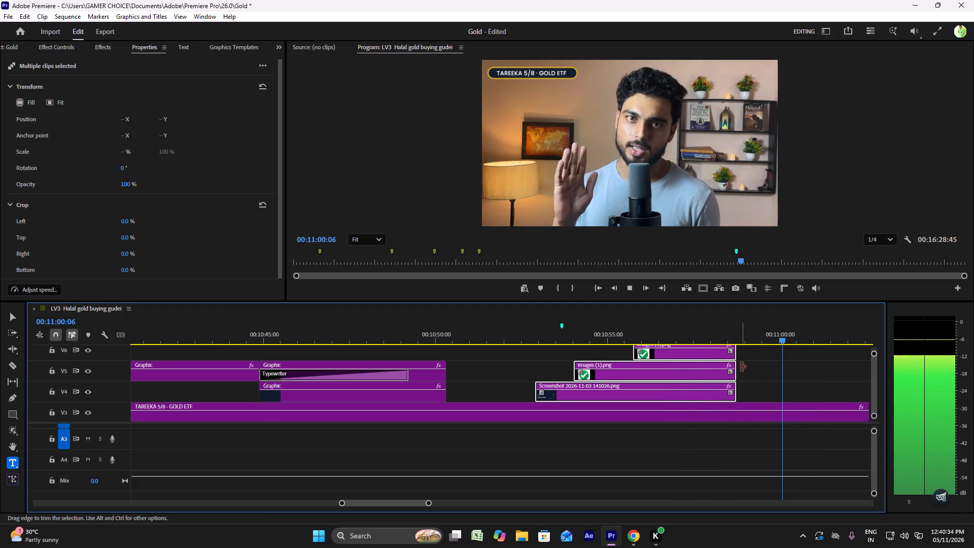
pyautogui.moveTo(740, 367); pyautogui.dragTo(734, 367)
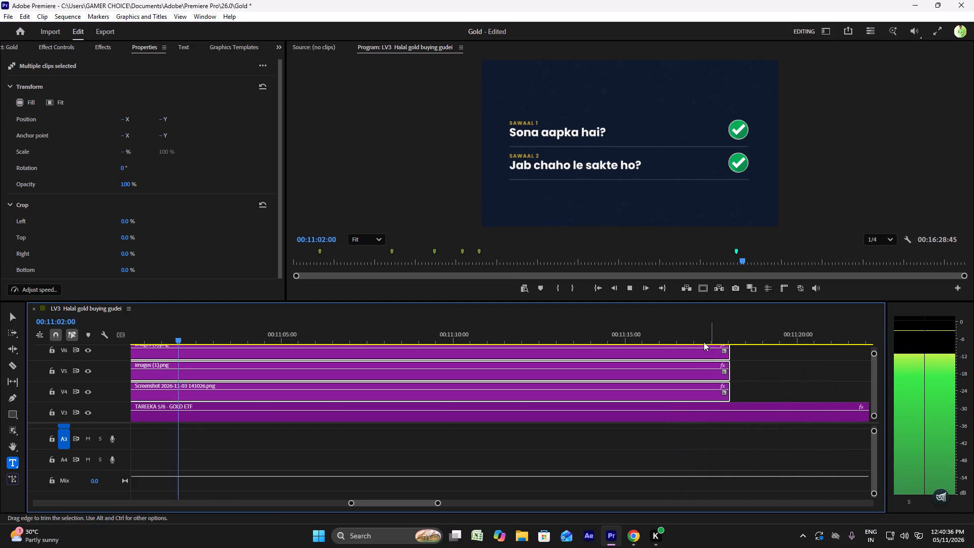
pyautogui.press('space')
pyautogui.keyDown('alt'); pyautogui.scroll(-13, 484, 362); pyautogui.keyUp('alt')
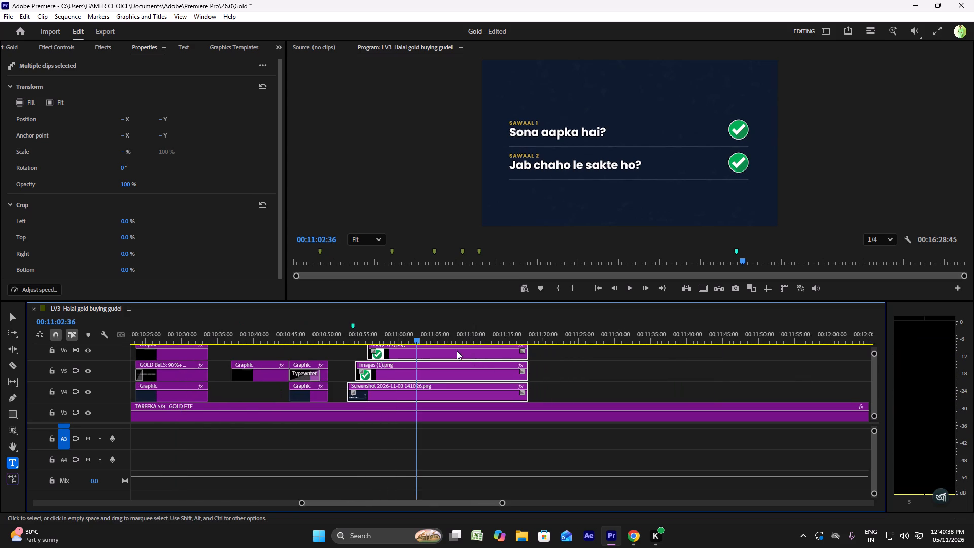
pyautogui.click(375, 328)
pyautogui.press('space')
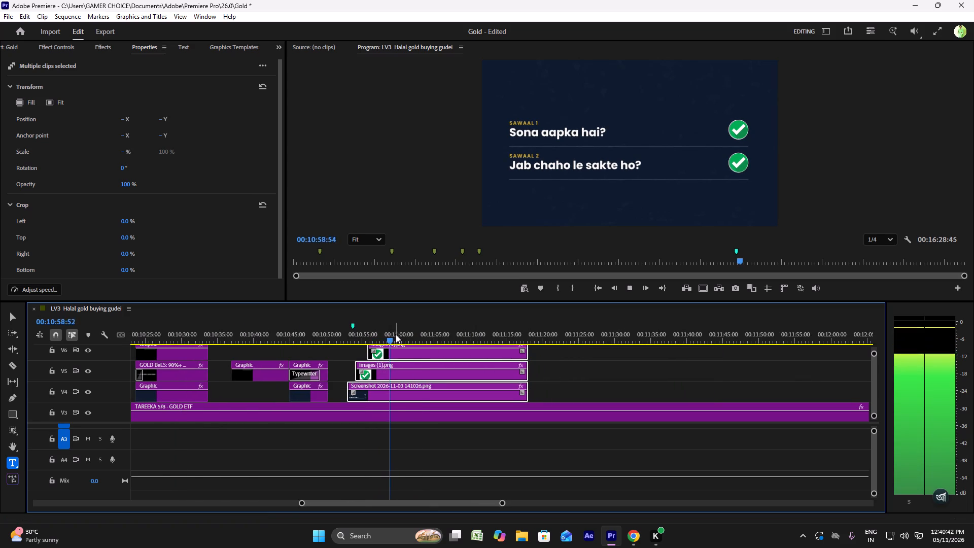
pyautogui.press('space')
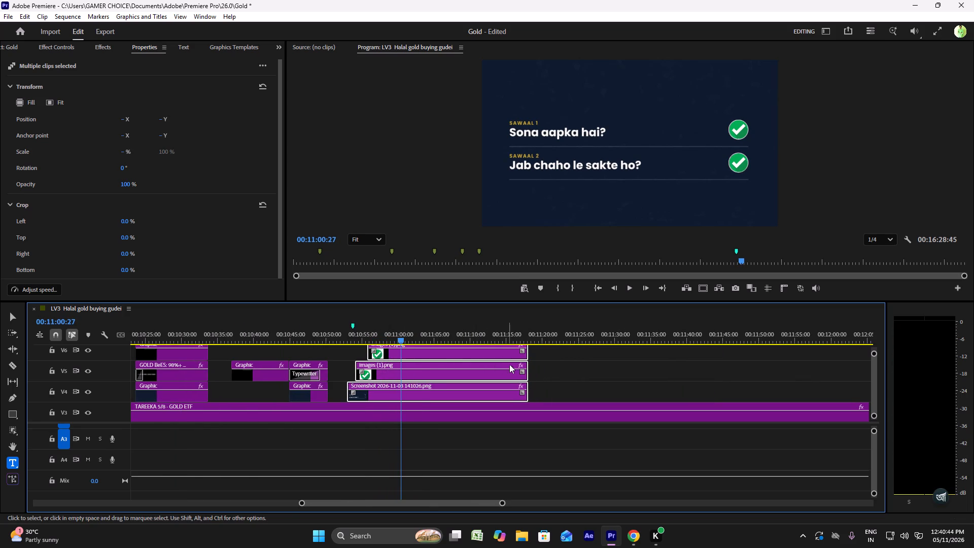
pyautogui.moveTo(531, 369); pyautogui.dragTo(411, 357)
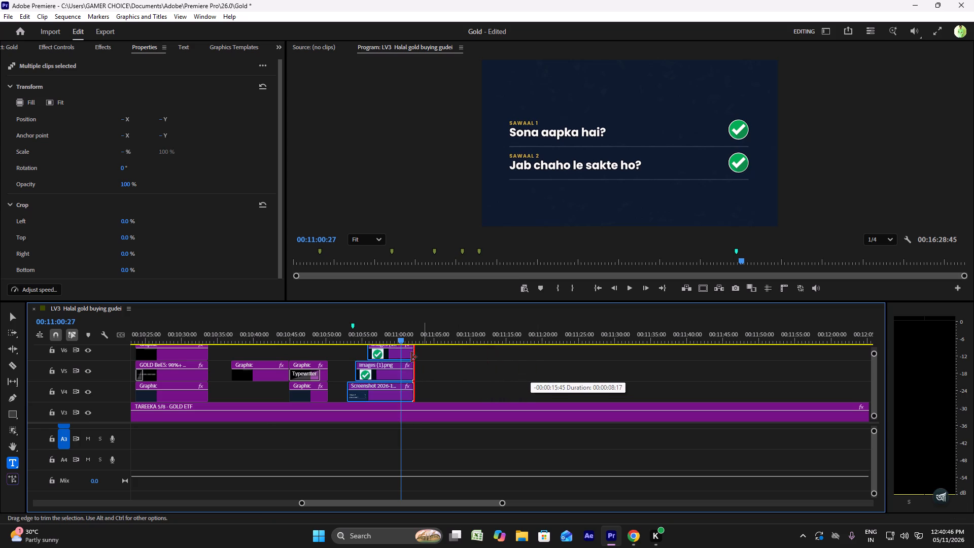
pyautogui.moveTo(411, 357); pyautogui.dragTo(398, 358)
# Replay the card section and trim the ends of the SAWAAL card and both tick clips to about 00:10:58:08.
pyautogui.keyDown('alt'); pyautogui.scroll(5, 398, 358); pyautogui.keyUp('alt')
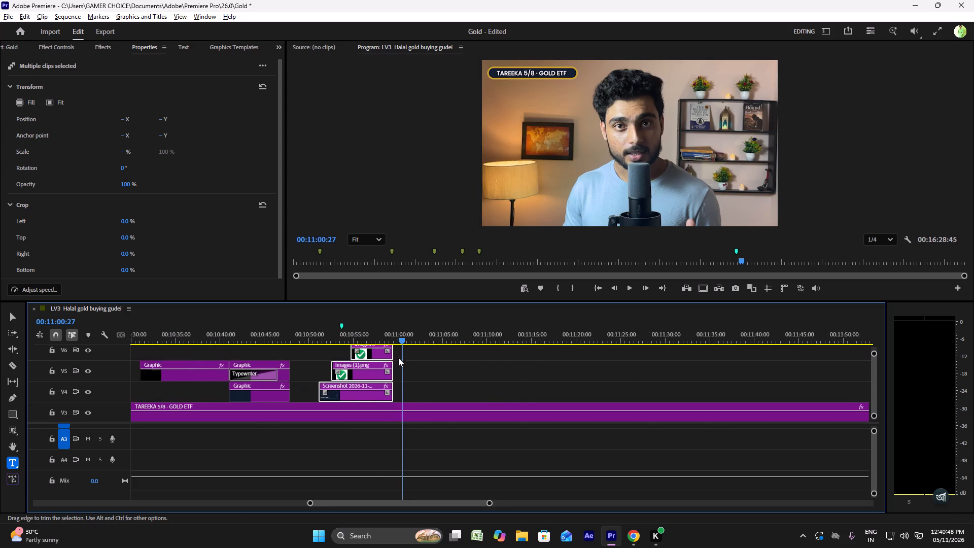
pyautogui.keyDown('alt'); pyautogui.scroll(5, 398, 358); pyautogui.keyUp('alt')
pyautogui.click(249, 327)
pyautogui.press('space')
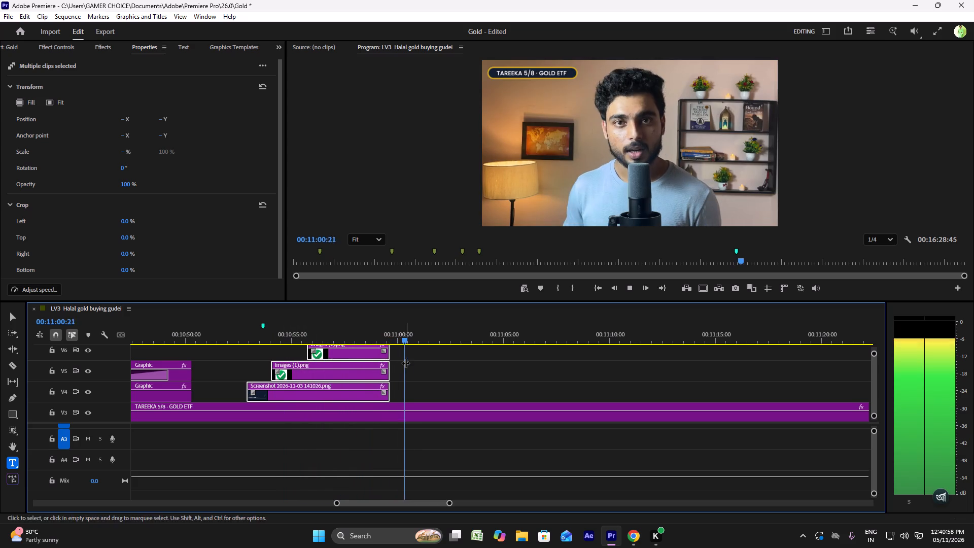
pyautogui.press('space')
pyautogui.click(334, 335)
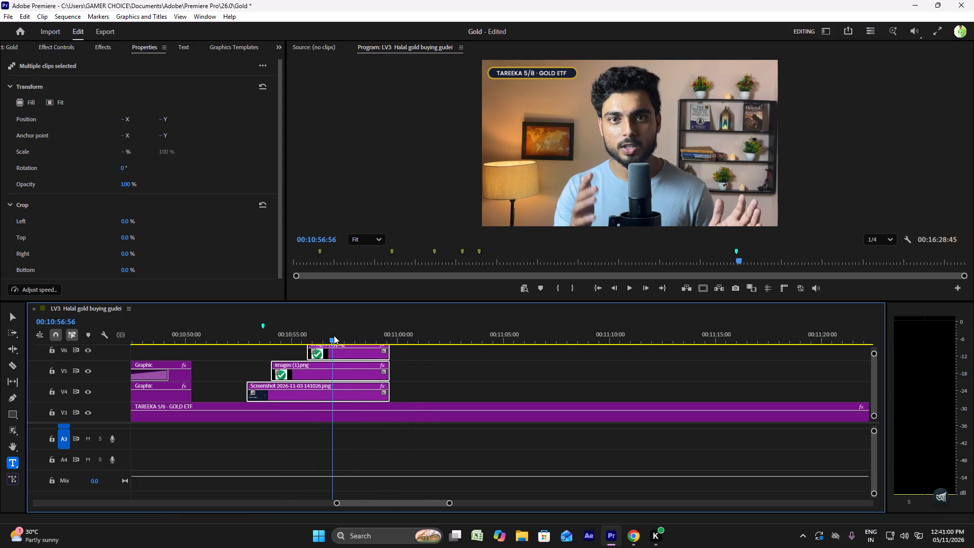
pyautogui.press('space')
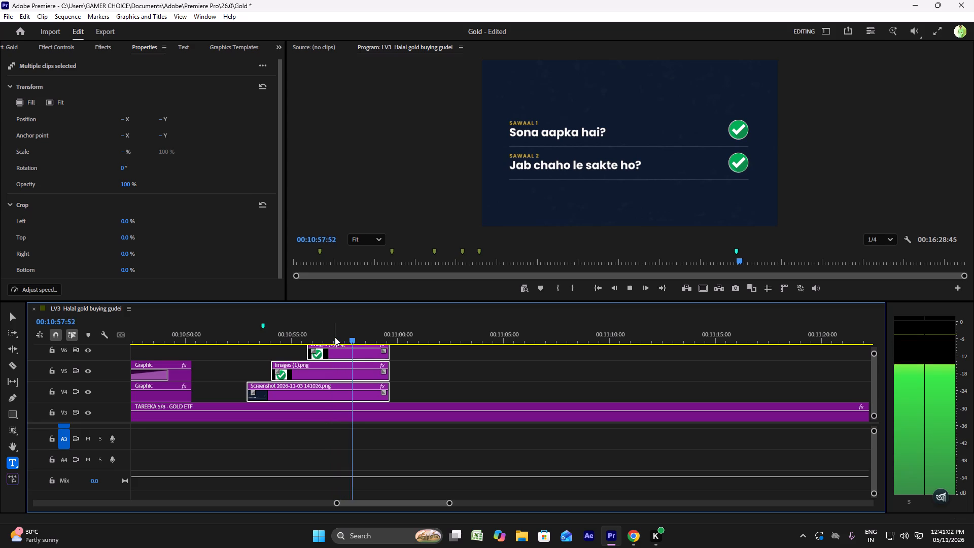
pyautogui.press('space')
pyautogui.moveTo(393, 363); pyautogui.dragTo(368, 363)
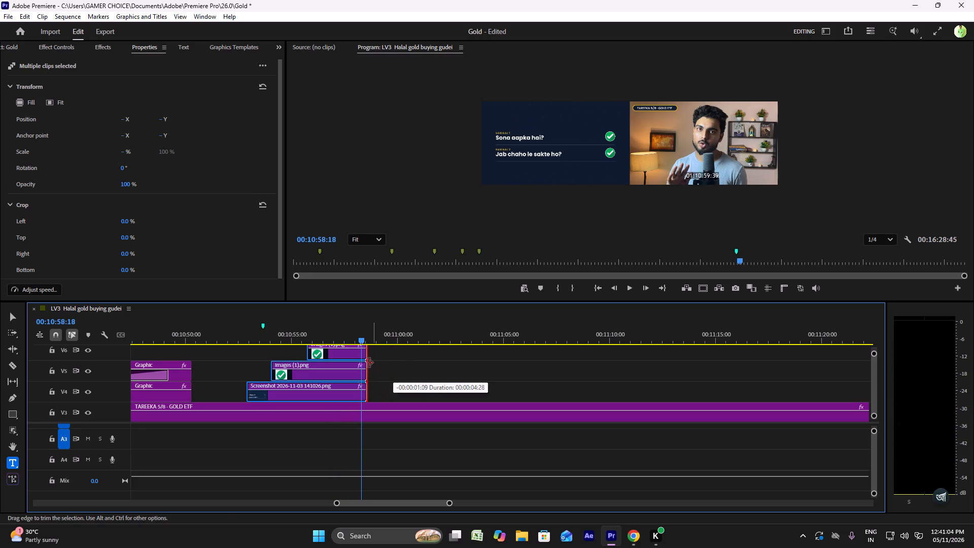
pyautogui.moveTo(368, 363); pyautogui.dragTo(365, 362)
pyautogui.keyDown('alt'); pyautogui.scroll(5, 359, 360); pyautogui.keyUp('alt')
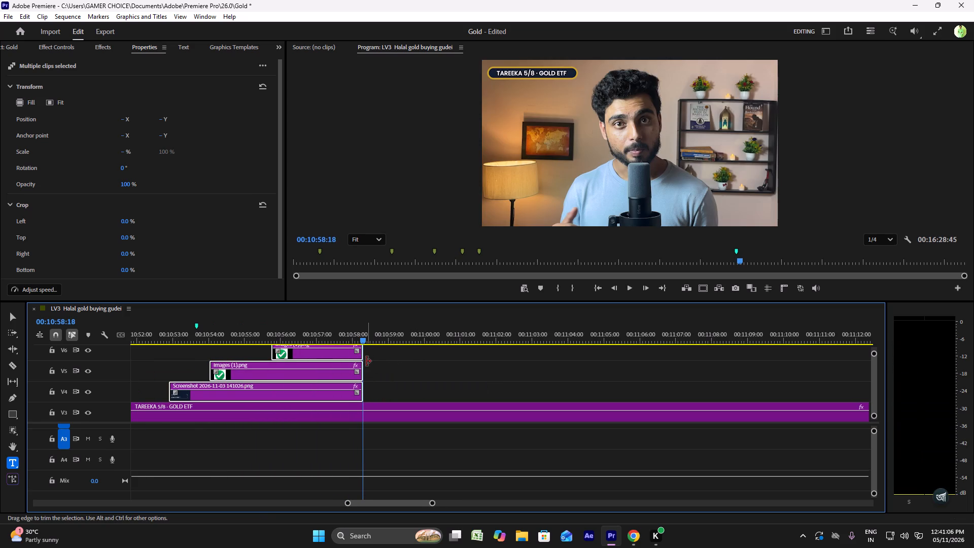
pyautogui.moveTo(365, 361); pyautogui.dragTo(360, 363)
pyautogui.click(313, 335)
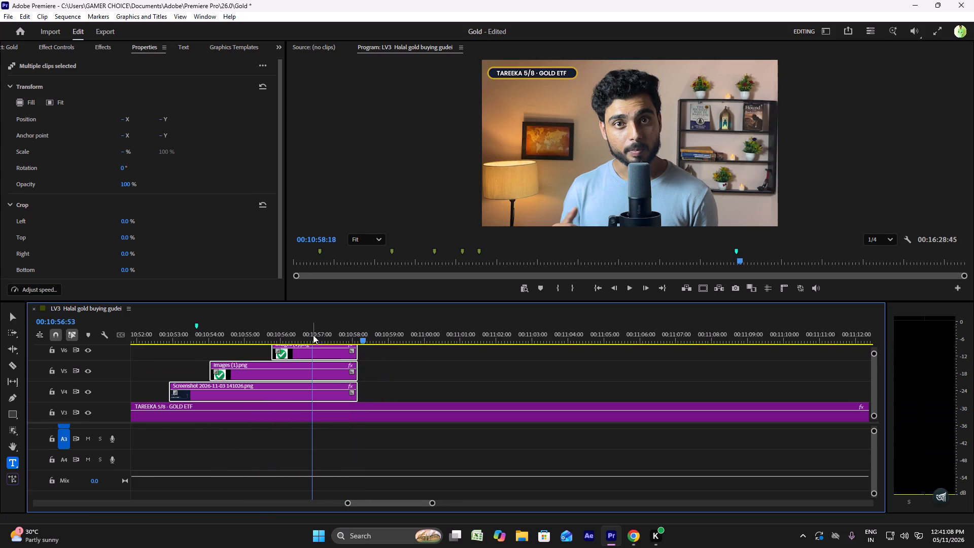
pyautogui.press('space')
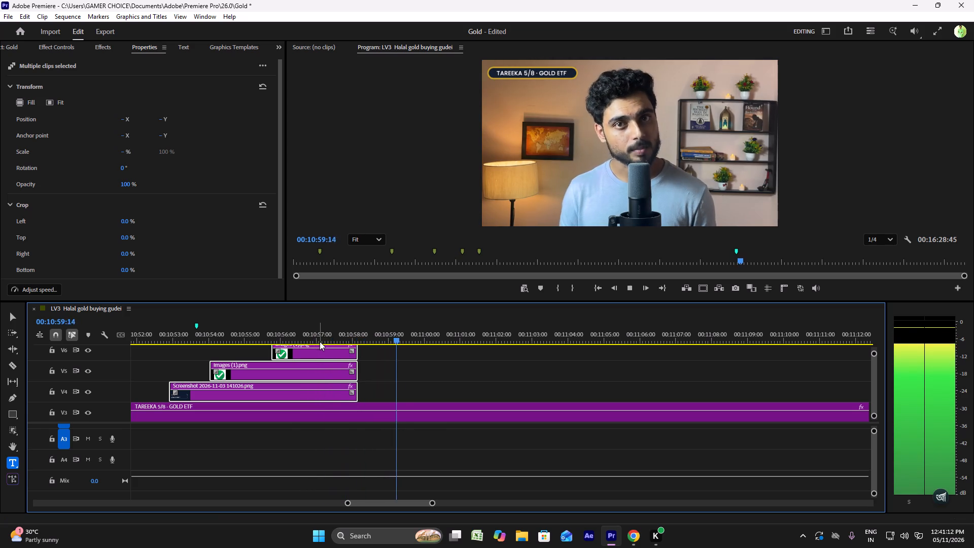
# Delete both green tick images above the SAWAAL card, keeping only the card screenshot.
pyautogui.click(378, 360)
pyautogui.moveTo(374, 354); pyautogui.dragTo(336, 373)
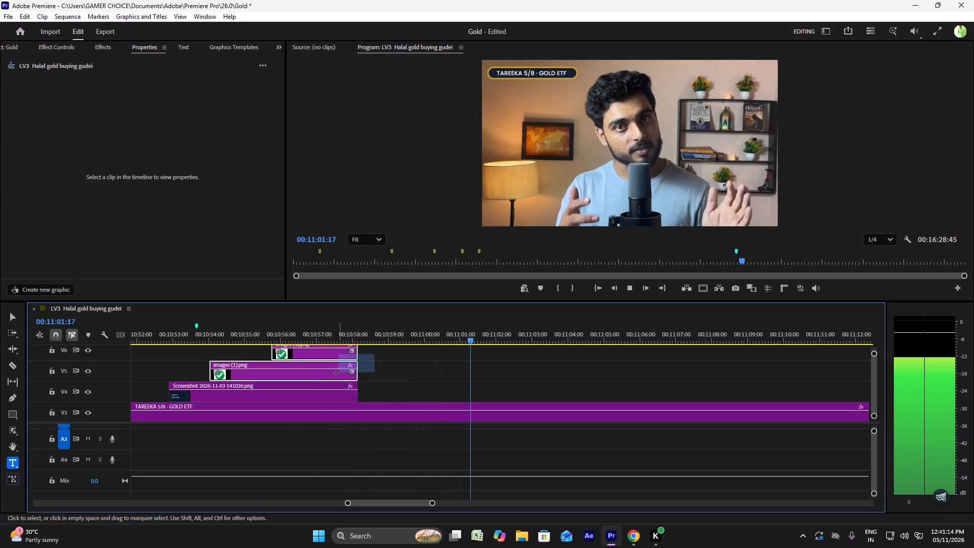
pyautogui.moveTo(336, 373); pyautogui.dragTo(334, 373)
pyautogui.press('Delete')
pyautogui.press('space')
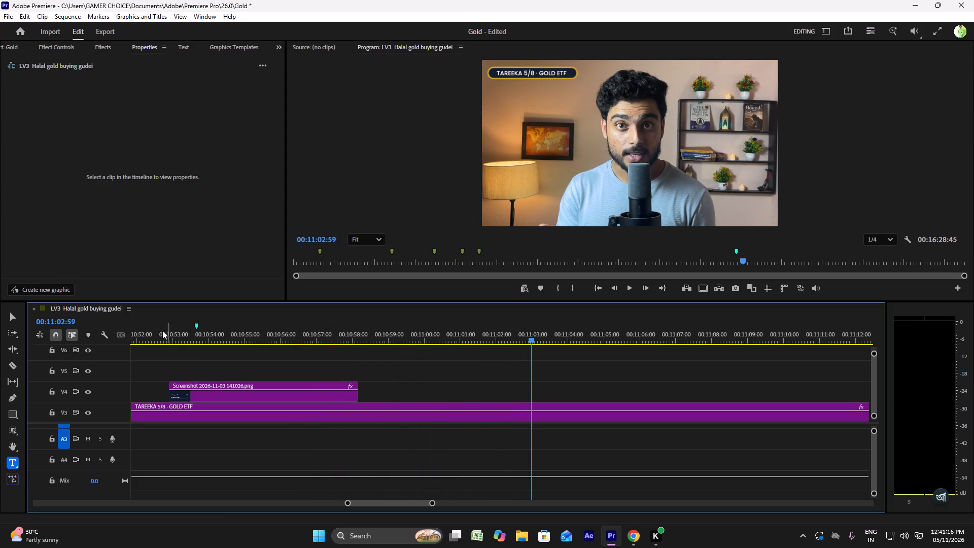
# Replay the narration leading into the SAWAAL card and extend the card's start back to about 00:10:52:42.
pyautogui.click(158, 330)
pyautogui.press('space')
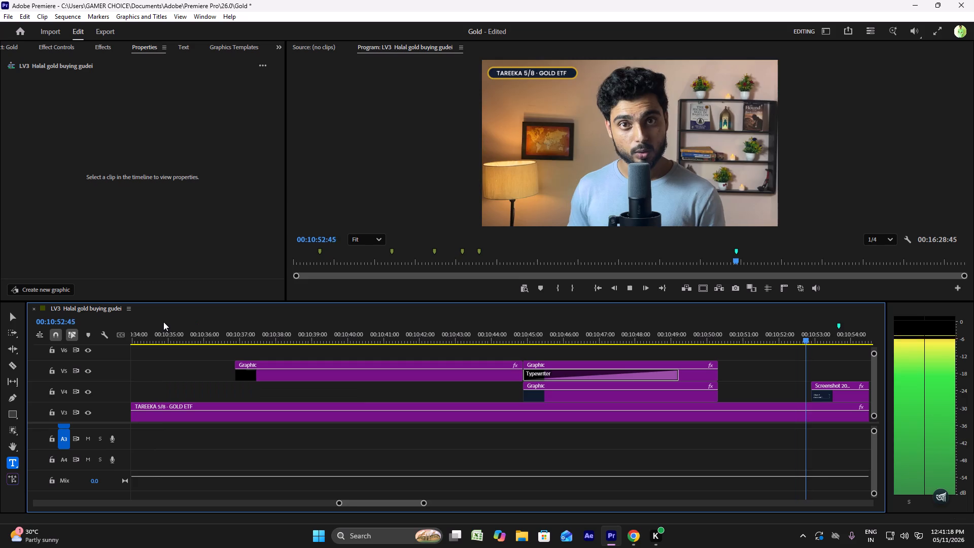
pyautogui.press('space')
pyautogui.scroll(4, 200, 335)
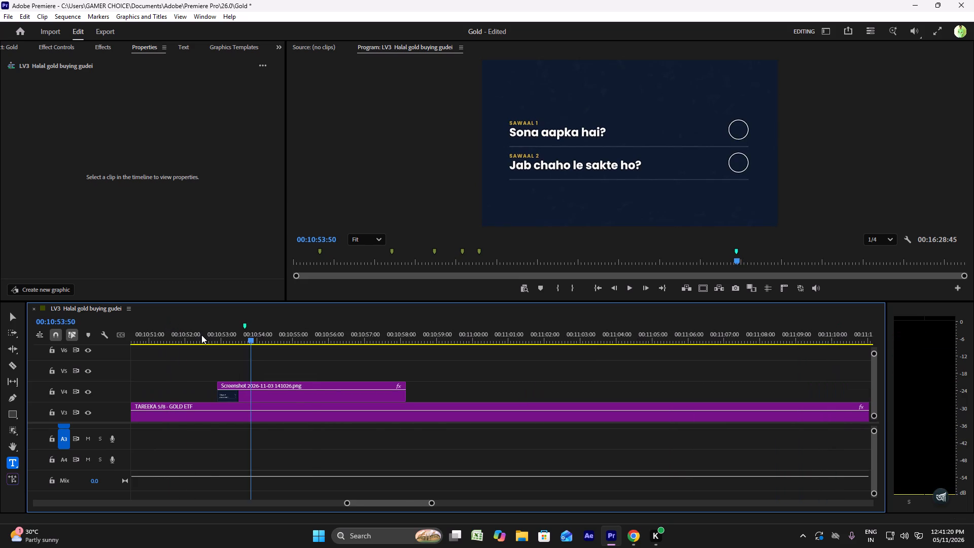
pyautogui.scroll(11, 201, 335)
pyautogui.click(367, 333)
pyautogui.press('space')
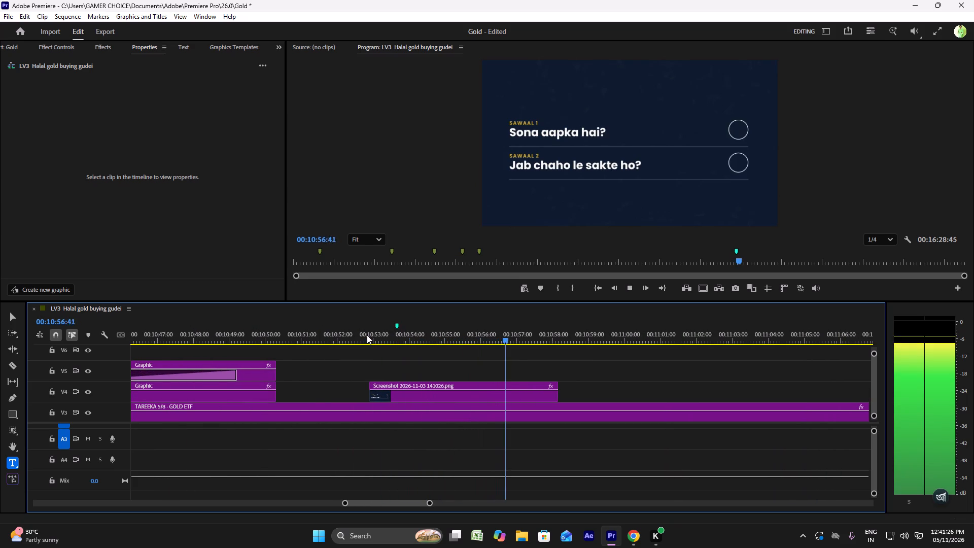
pyautogui.click(368, 340)
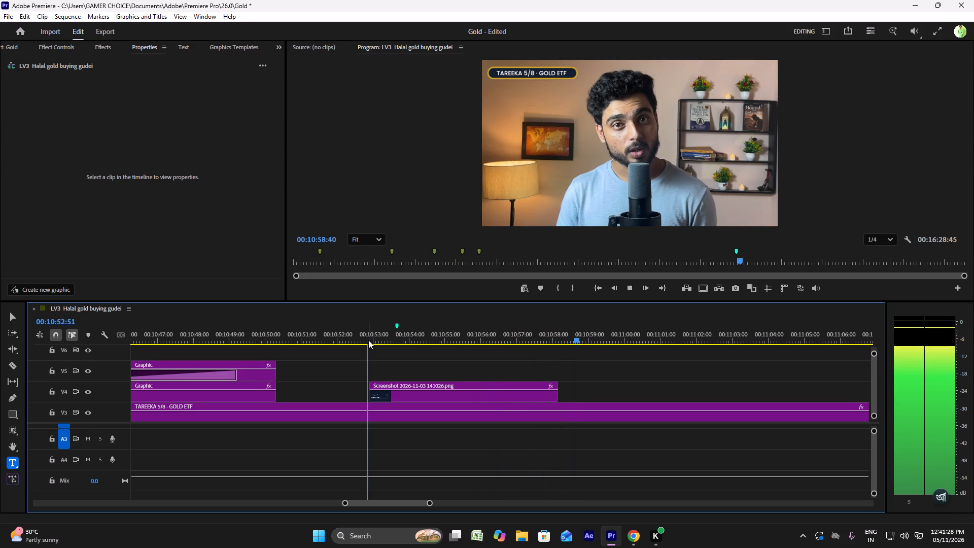
pyautogui.press('space')
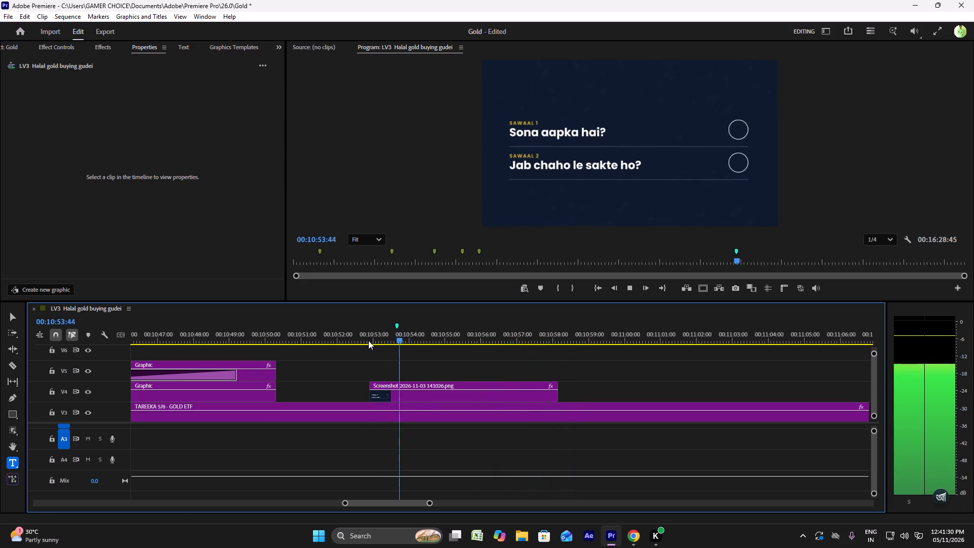
pyautogui.moveTo(370, 384); pyautogui.dragTo(363, 383)
# Recheck the card's entry against the narration and extend its start further back to about 00:10:52:26.
pyautogui.click(355, 339)
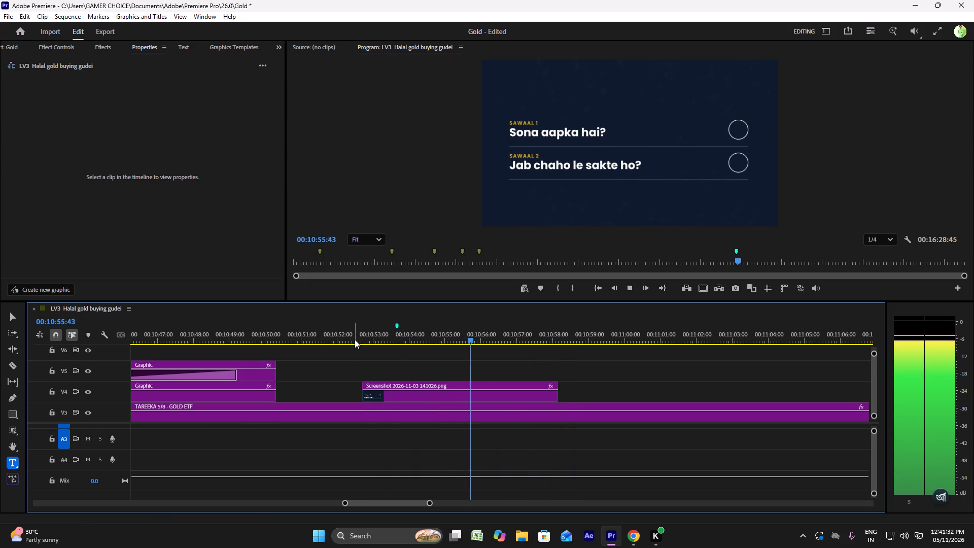
pyautogui.press('space')
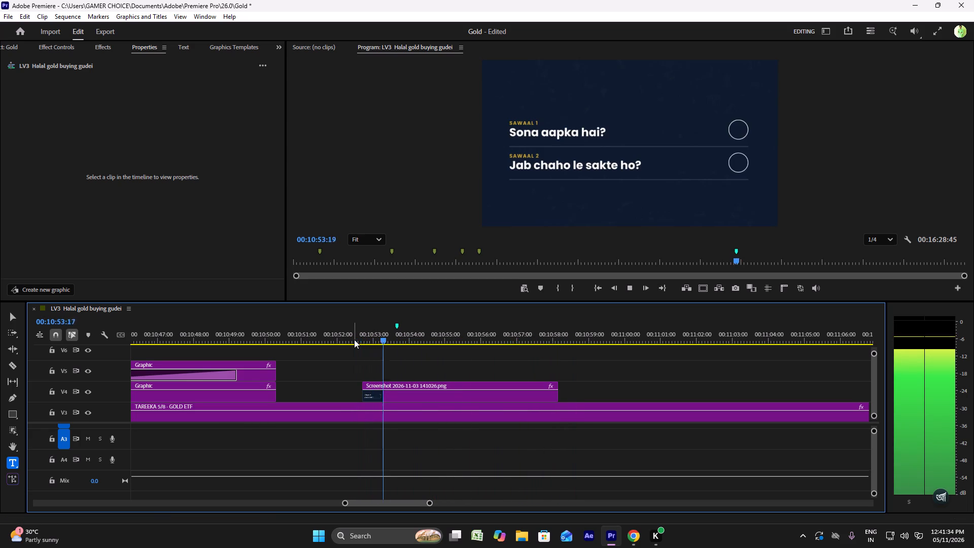
pyautogui.click(354, 339)
pyautogui.press('space')
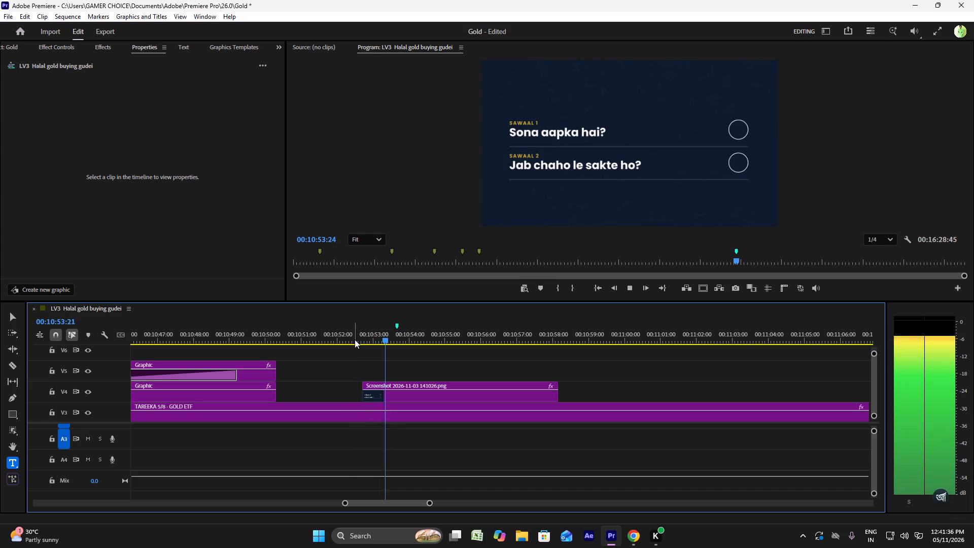
pyautogui.moveTo(363, 383); pyautogui.dragTo(358, 384)
pyautogui.moveTo(357, 384); pyautogui.dragTo(353, 384)
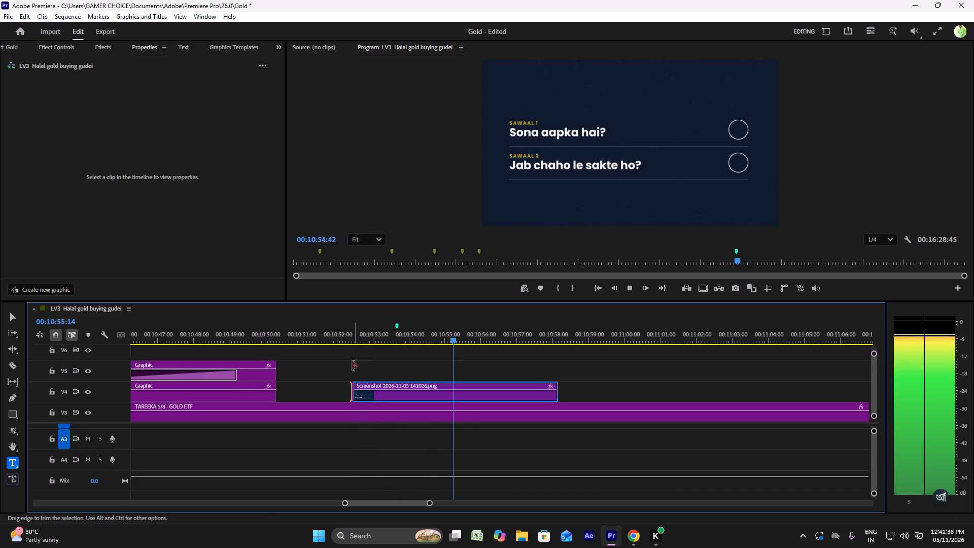
# Replay the lead-in from about 00:10:51 and shift the whole SAWAAL card earlier, starting at about 00:10:52:05.
pyautogui.click(338, 333)
pyautogui.press('space')
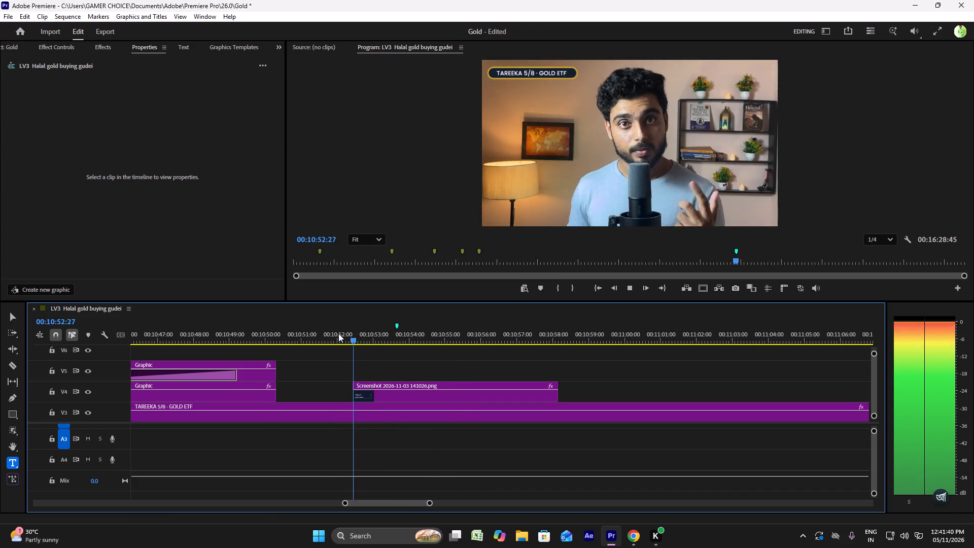
pyautogui.click(339, 334)
pyautogui.press('space')
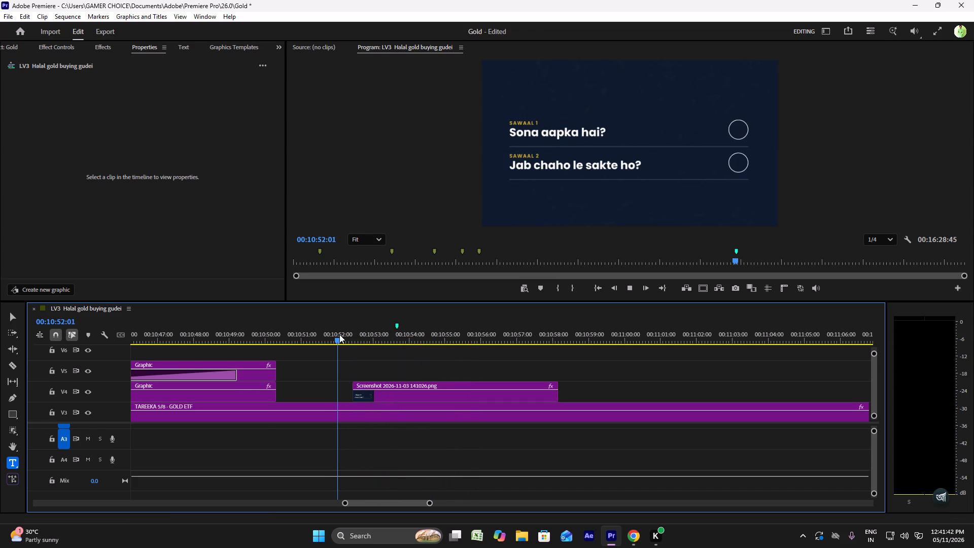
pyautogui.press('space')
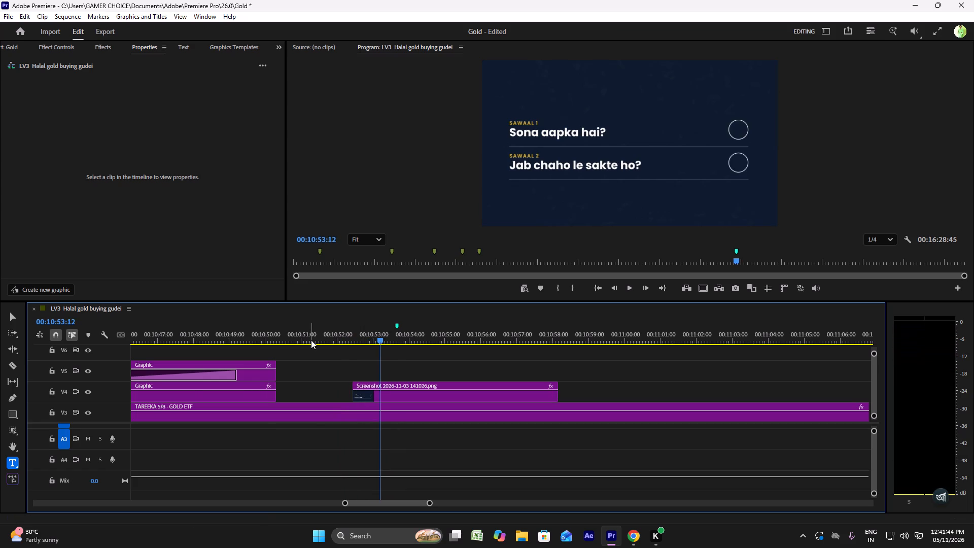
pyautogui.click(311, 340)
pyautogui.press('space')
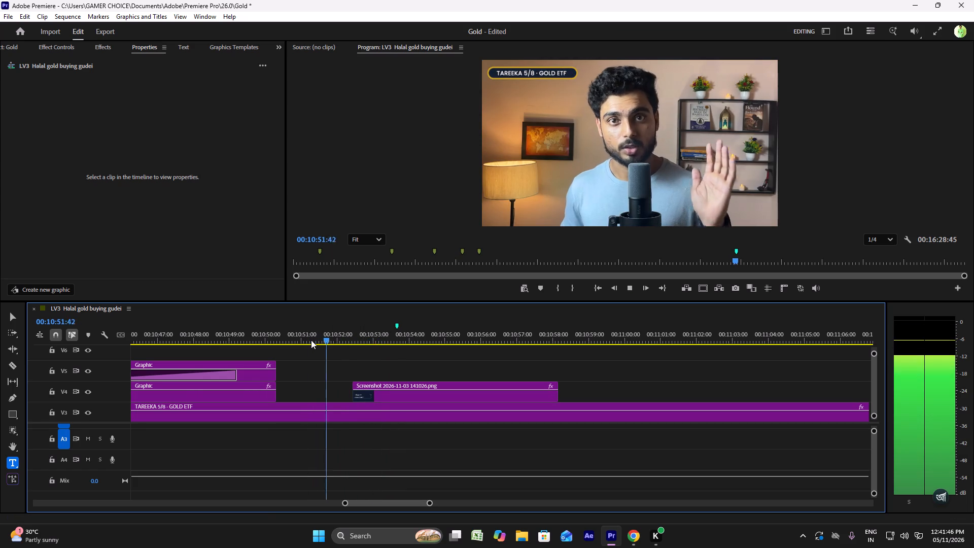
pyautogui.press('space')
pyautogui.moveTo(378, 397); pyautogui.dragTo(366, 396)
# Play through the SAWAAL card from 00:10:51:50 and extend its end to about 00:10:58:14.
pyautogui.click(332, 340)
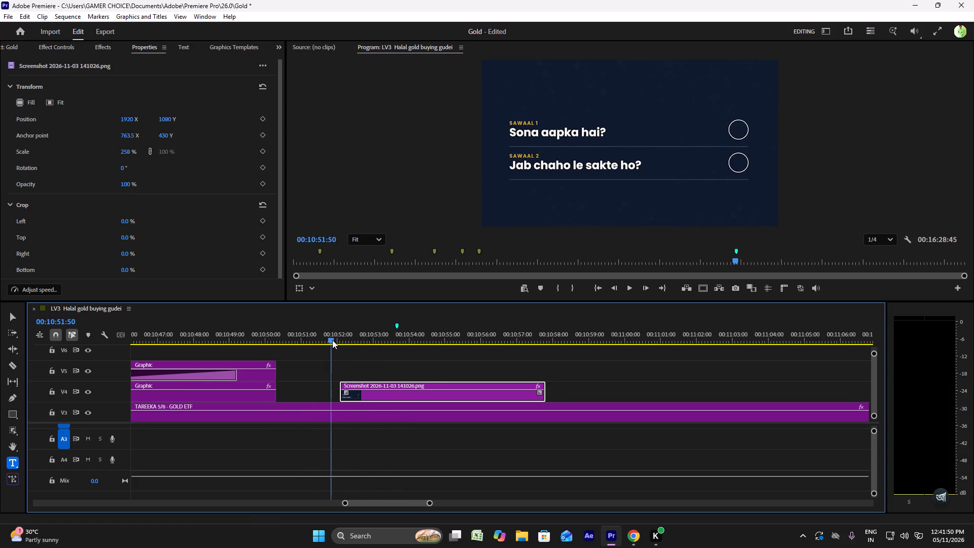
pyautogui.press('space')
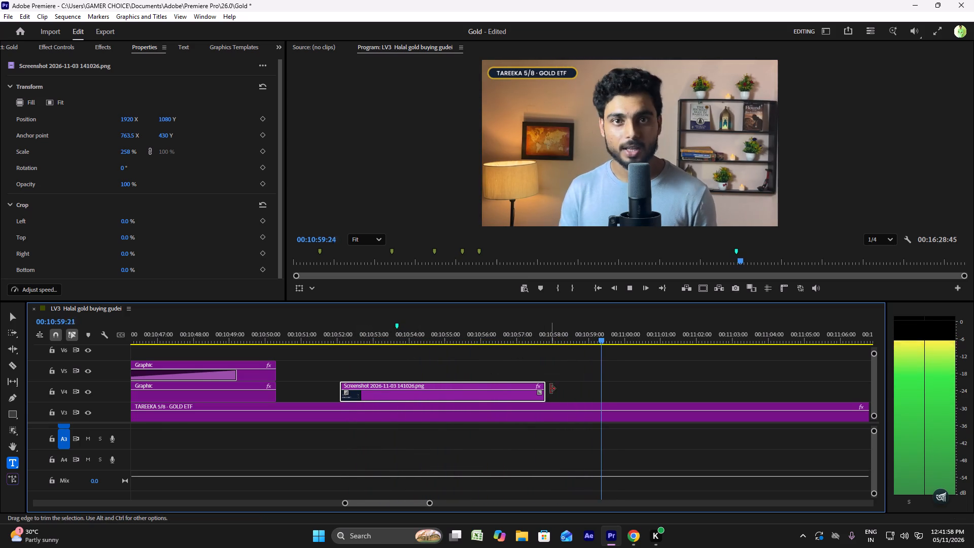
pyautogui.moveTo(550, 389); pyautogui.dragTo(567, 390)
pyautogui.keyDown('ctrl'); pyautogui.scroll(-5, 565, 387); pyautogui.keyUp('ctrl')
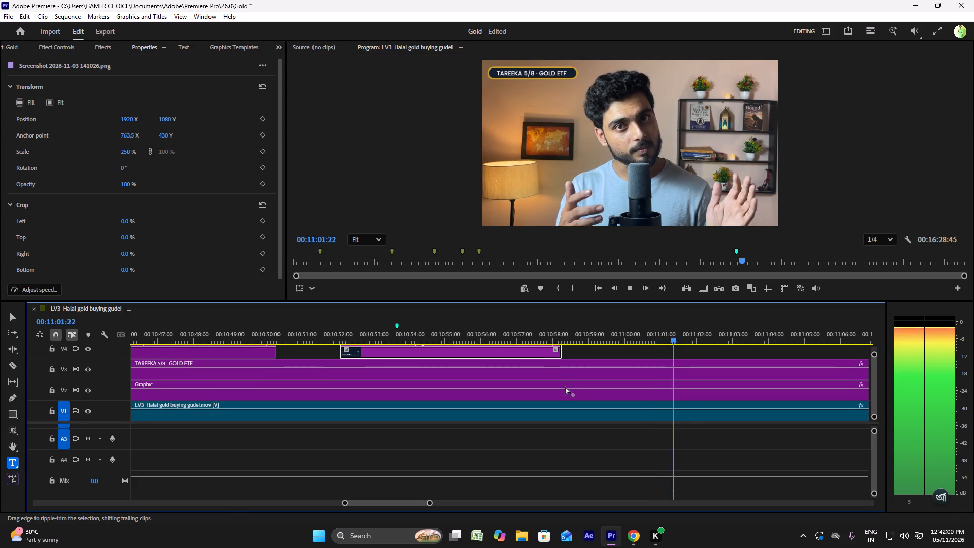
pyautogui.press('space')
pyautogui.keyDown('ctrl'); pyautogui.scroll(-10, 565, 387); pyautogui.keyUp('ctrl')
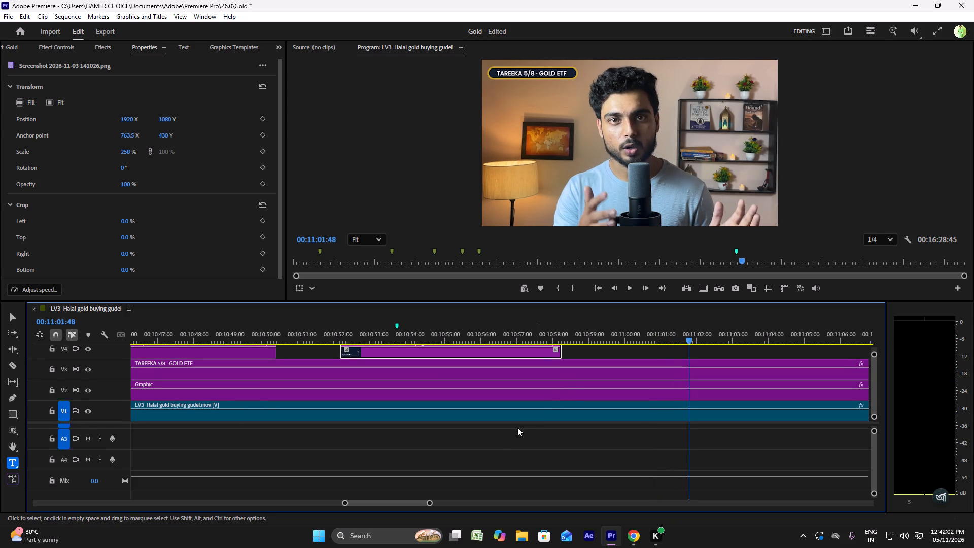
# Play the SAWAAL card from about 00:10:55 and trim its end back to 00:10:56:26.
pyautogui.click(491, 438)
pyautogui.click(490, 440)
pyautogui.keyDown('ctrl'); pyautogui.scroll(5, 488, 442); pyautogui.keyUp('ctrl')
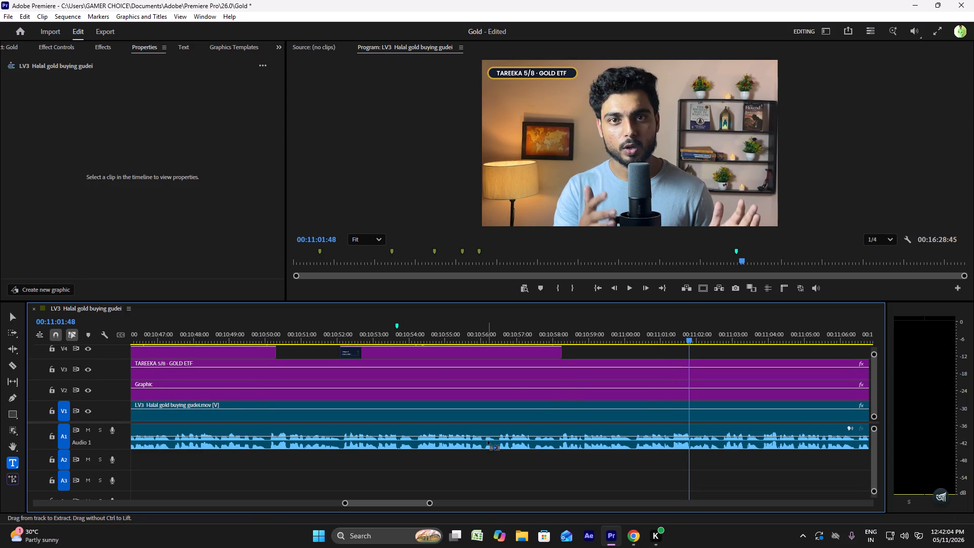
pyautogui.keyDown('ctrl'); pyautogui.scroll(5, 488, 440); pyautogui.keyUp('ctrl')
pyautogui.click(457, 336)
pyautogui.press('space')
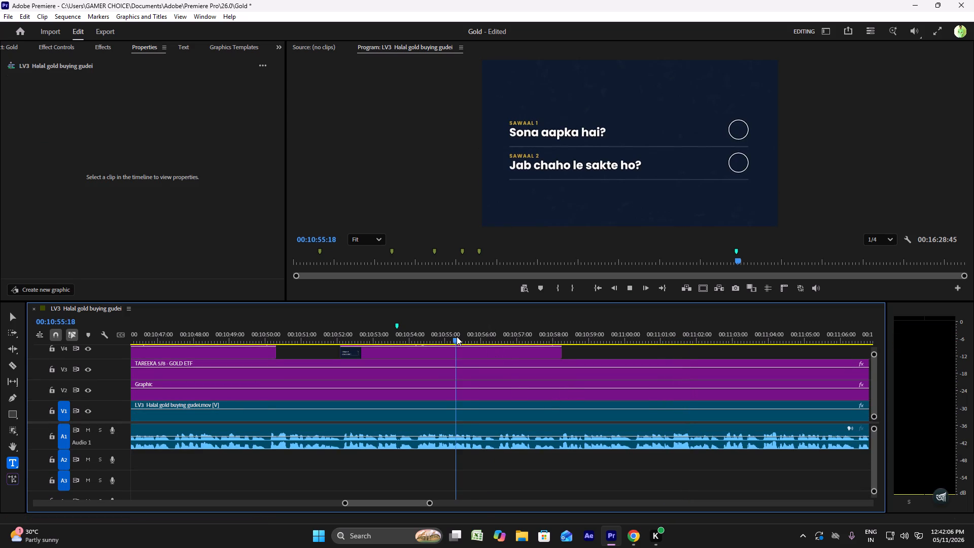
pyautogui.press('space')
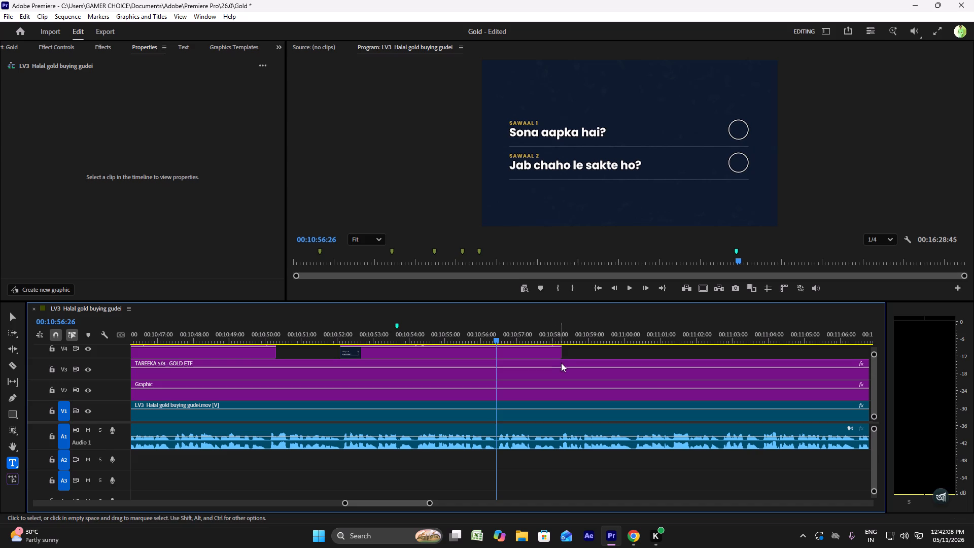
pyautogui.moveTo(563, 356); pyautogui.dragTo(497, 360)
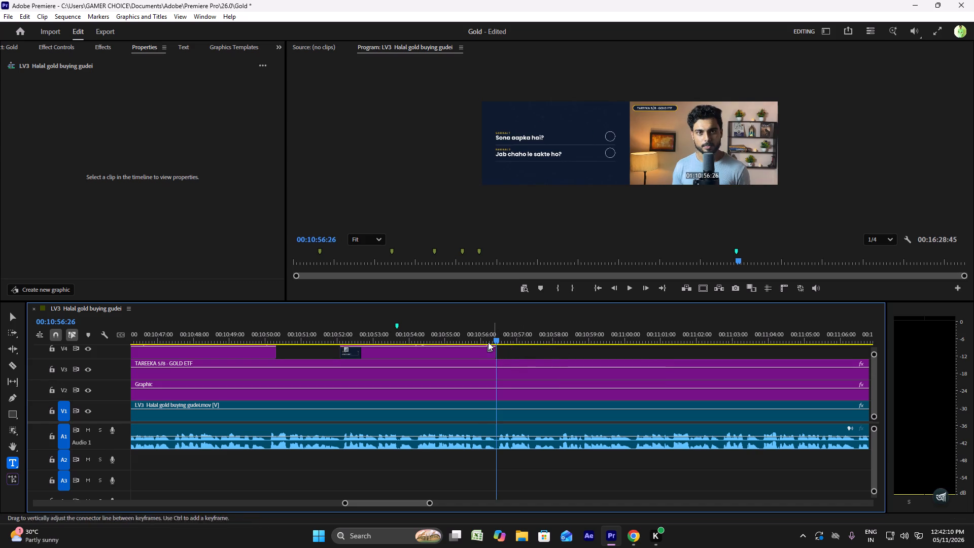
# Play the narration past the trimmed SAWAAL card and extend the card's end to about 00:10:58:08.
pyautogui.click(478, 332)
pyautogui.press('space')
pyautogui.keyDown('ctrl'); pyautogui.scroll(5, 496, 369); pyautogui.keyUp('ctrl')
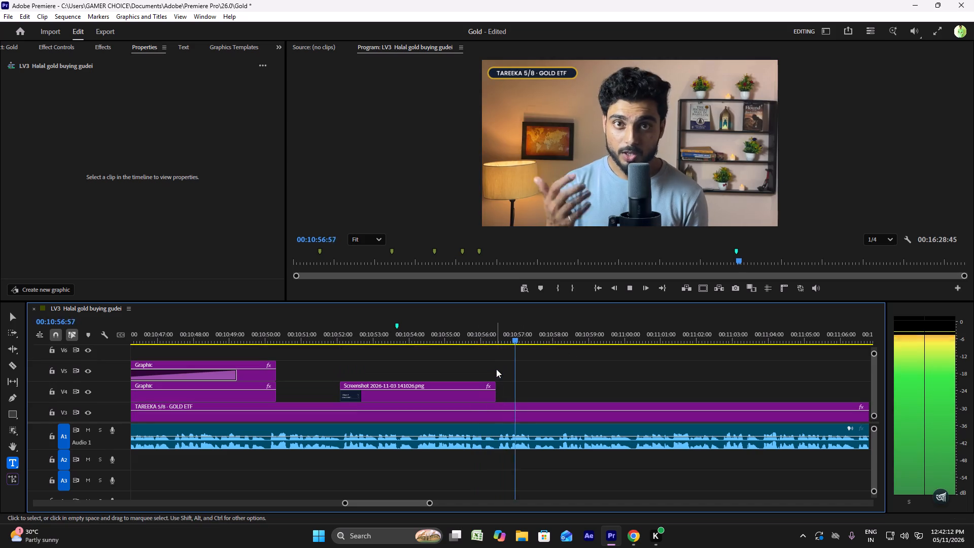
pyautogui.press('space')
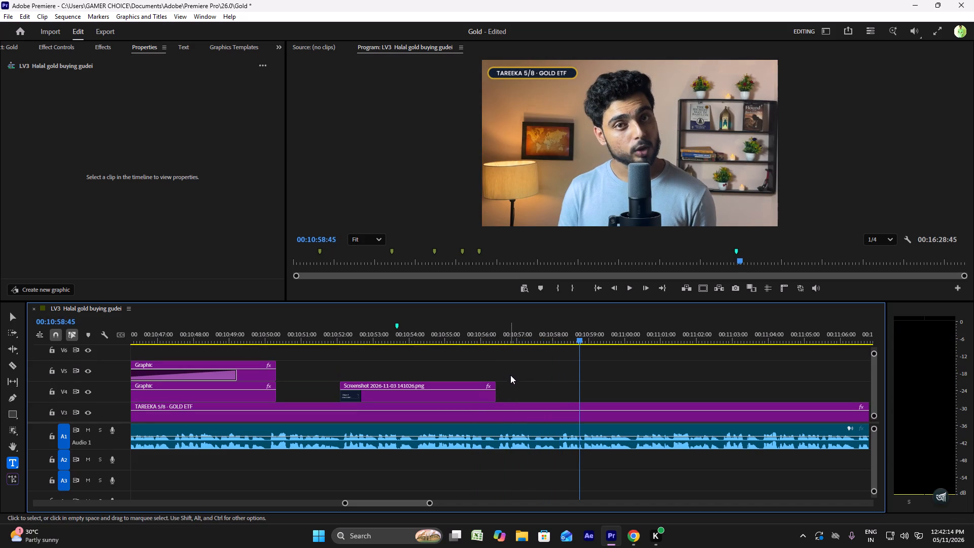
pyautogui.moveTo(498, 387); pyautogui.dragTo(558, 387)
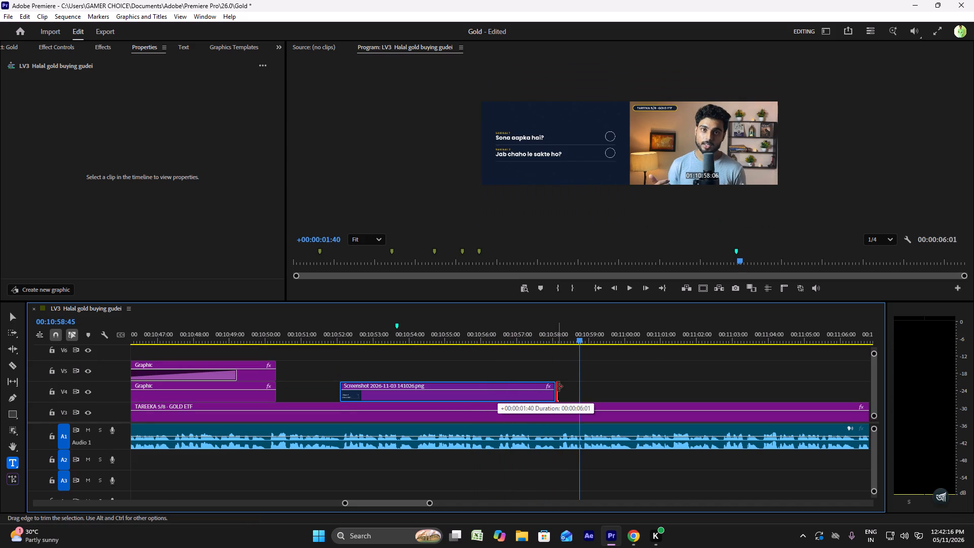
pyautogui.moveTo(558, 387); pyautogui.dragTo(559, 387)
pyautogui.keyDown('ctrl'); pyautogui.scroll(4, 554, 385); pyautogui.keyUp('ctrl')
pyautogui.keyDown('ctrl'); pyautogui.scroll(-6, 553, 384); pyautogui.keyUp('ctrl')
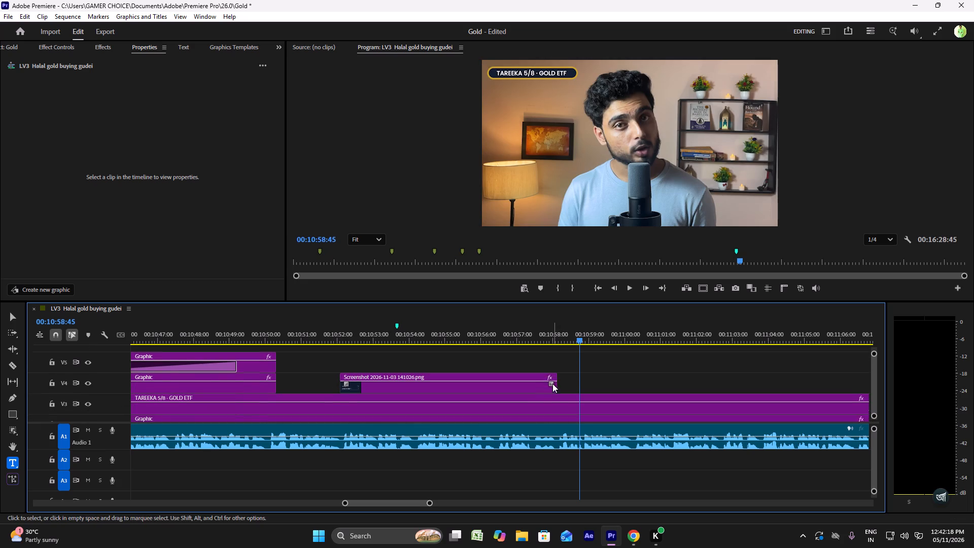
# Play through the SAWAAL card and the narration after it twice, and check the cues on page 9 of the editor brief.
pyautogui.click(391, 338)
pyautogui.press('space')
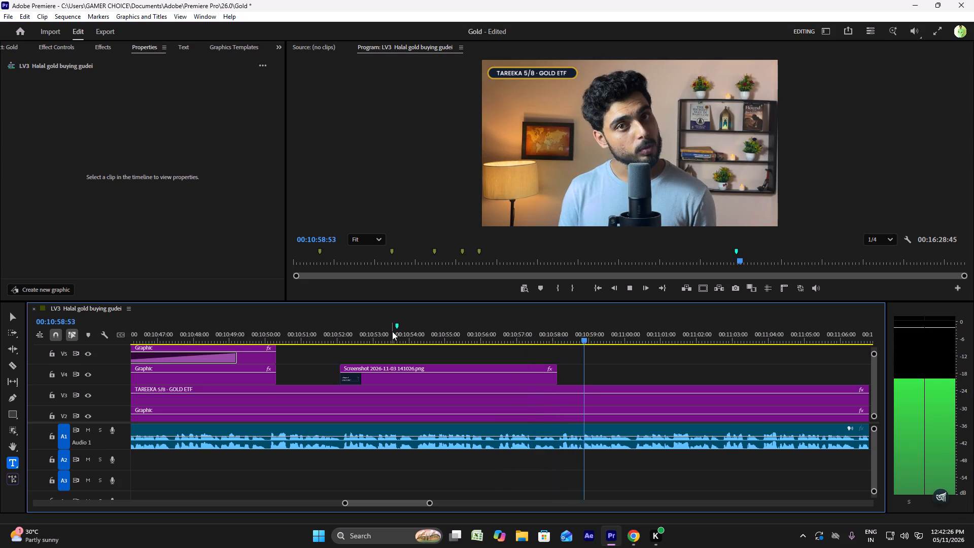
pyautogui.click(629, 284)
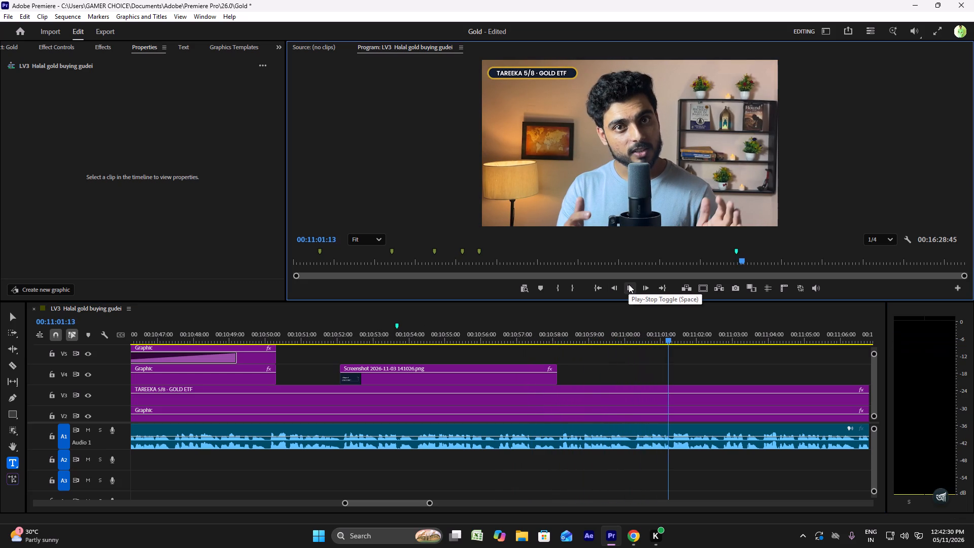
pyautogui.click(334, 332)
pyautogui.click(630, 283)
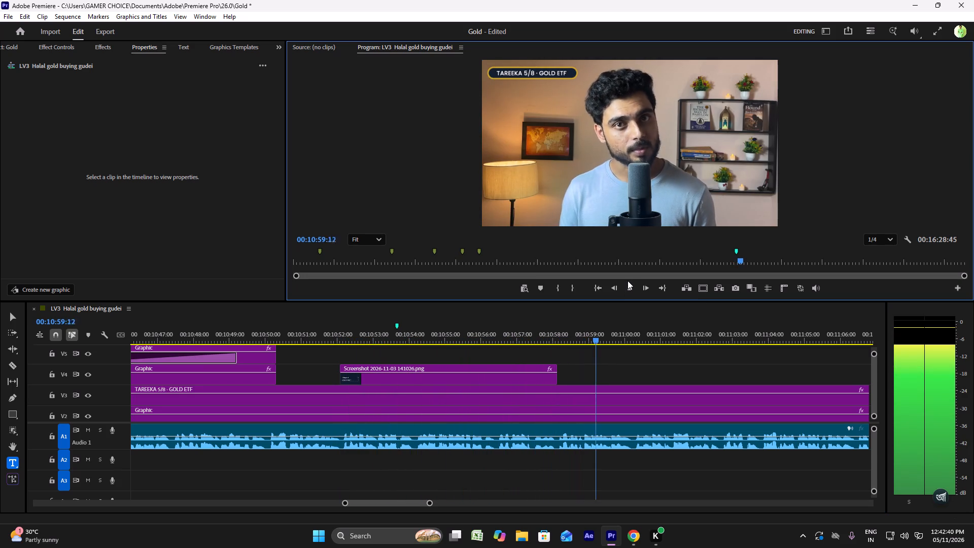
pyautogui.press('space')
pyautogui.click(636, 530)
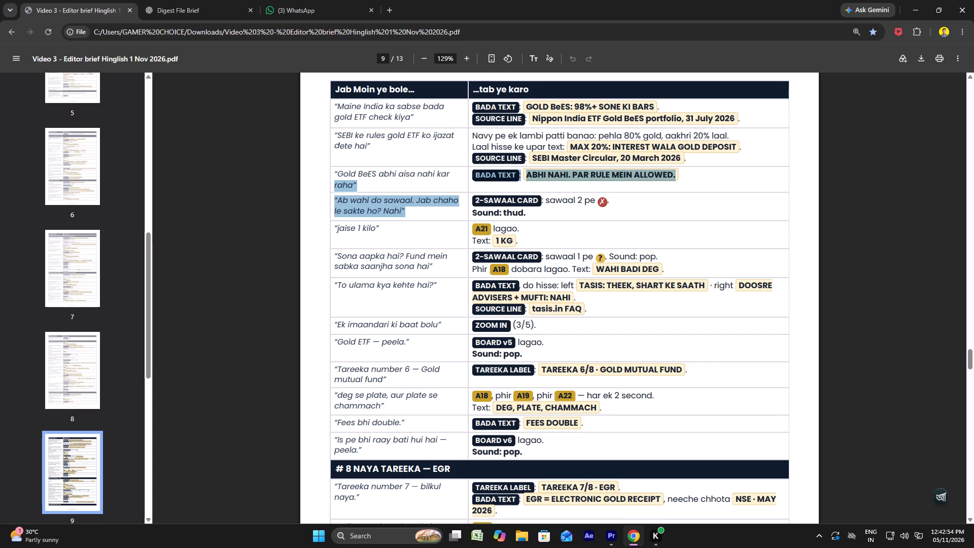
pyautogui.click(616, 535)
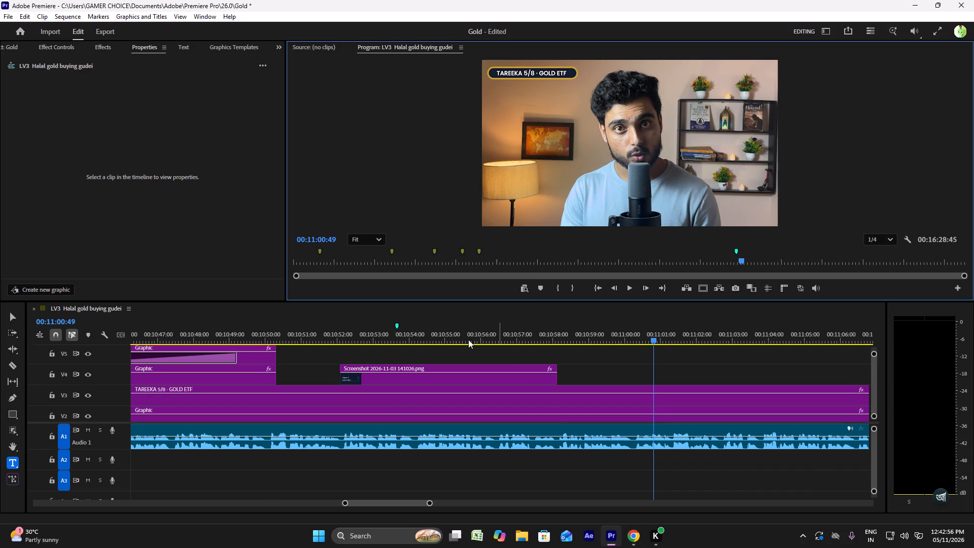
# Replay the SAWAAL card with its lead-in narration and extend the card's end slightly to about 00:10:58:23.
pyautogui.click(400, 329)
pyautogui.press('space')
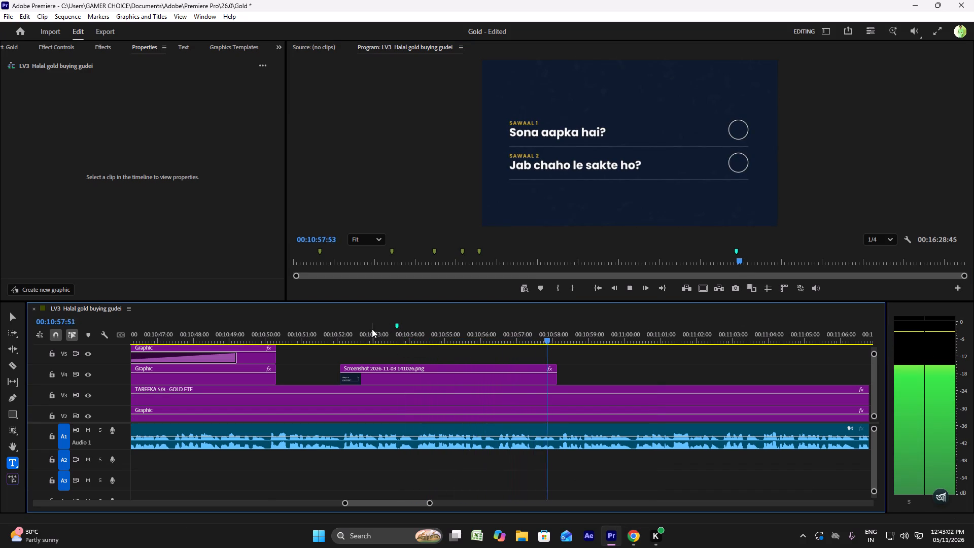
pyautogui.click(315, 330)
pyautogui.press('space')
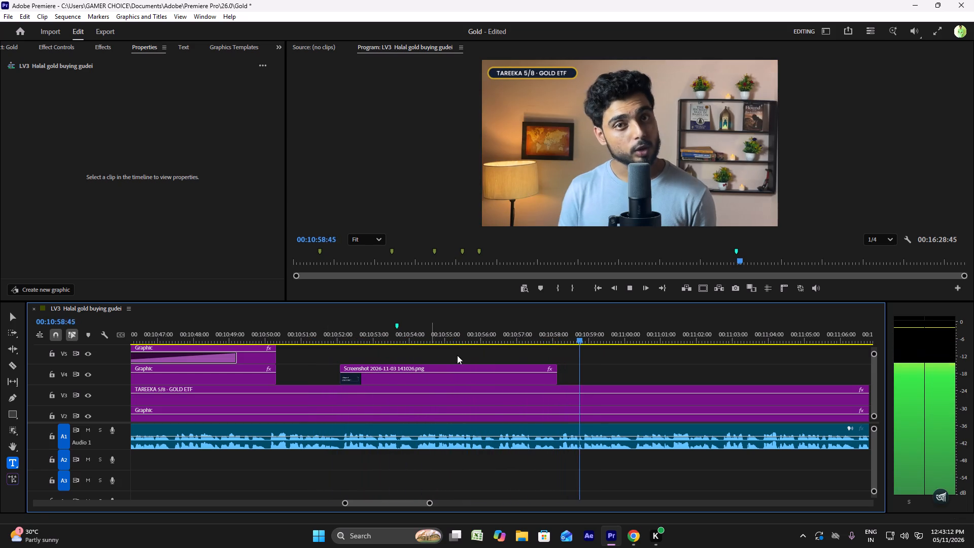
pyautogui.press('space')
pyautogui.moveTo(561, 373); pyautogui.dragTo(570, 372)
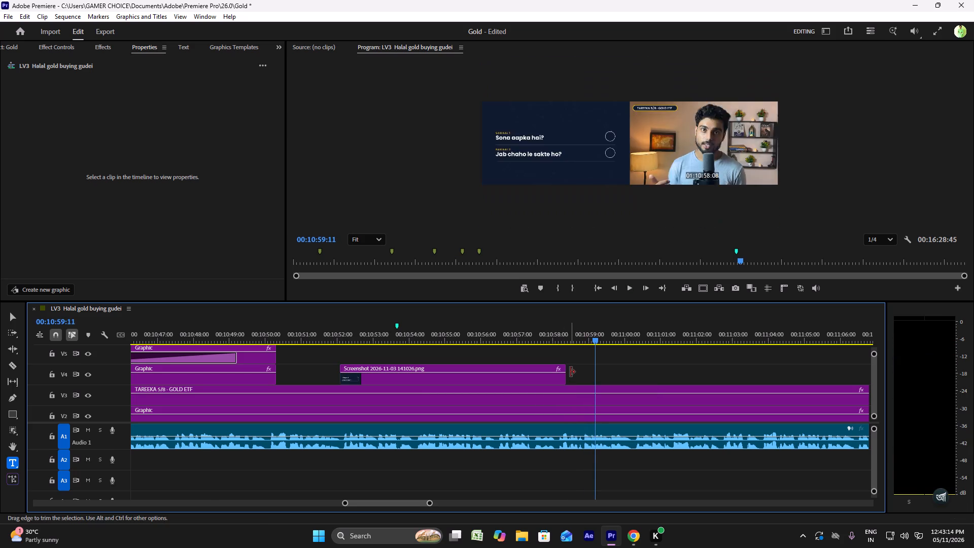
# Recheck the brief's 2-SAWAAL card cue and look back through the sequence for the earlier SAWAAL card with its answer marks.
pyautogui.click(627, 539)
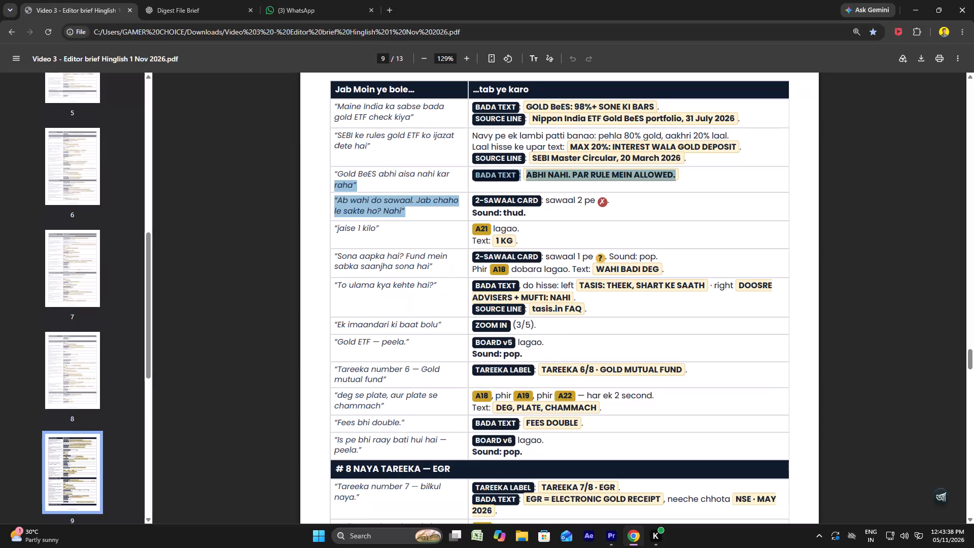
pyautogui.click(614, 535)
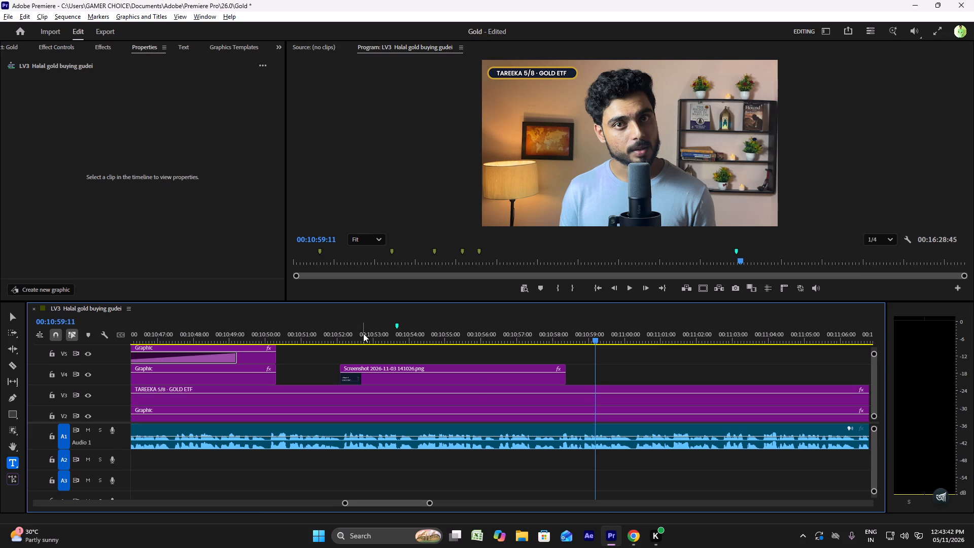
pyautogui.keyDown('alt'); pyautogui.scroll(-17, 363, 335); pyautogui.keyUp('alt')
pyautogui.scroll(3, 363, 341)
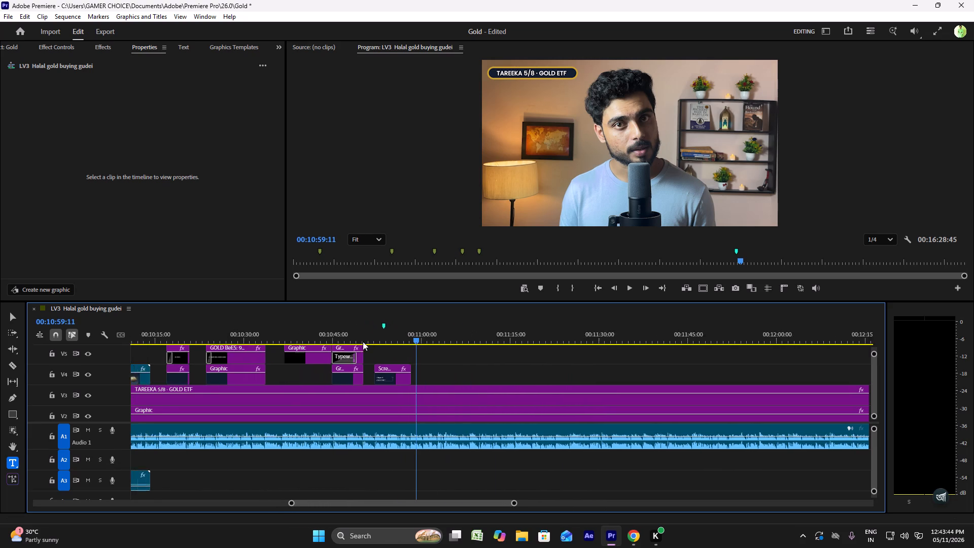
pyautogui.scroll(18, 363, 341)
pyautogui.scroll(6, 363, 341)
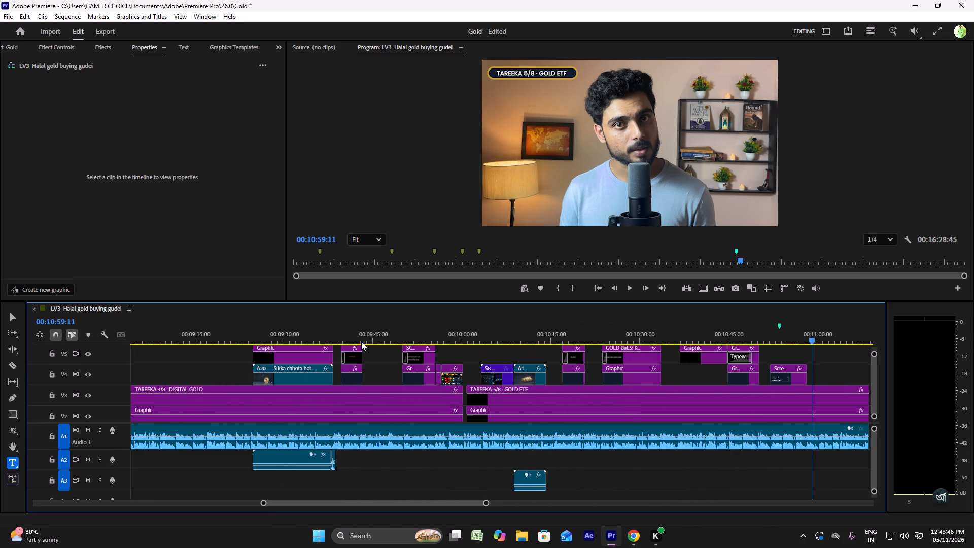
pyautogui.click(357, 335)
pyautogui.click(299, 333)
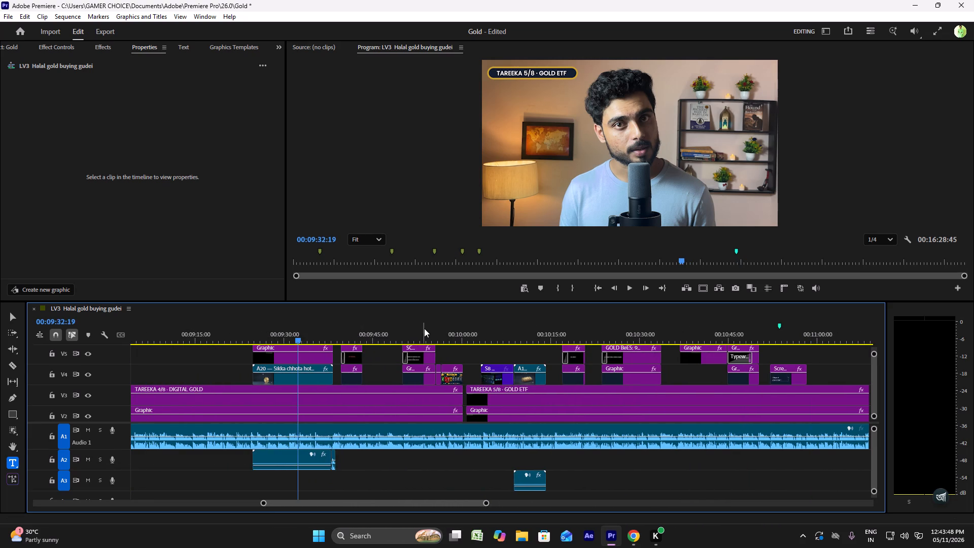
pyautogui.click(424, 328)
pyautogui.click(501, 329)
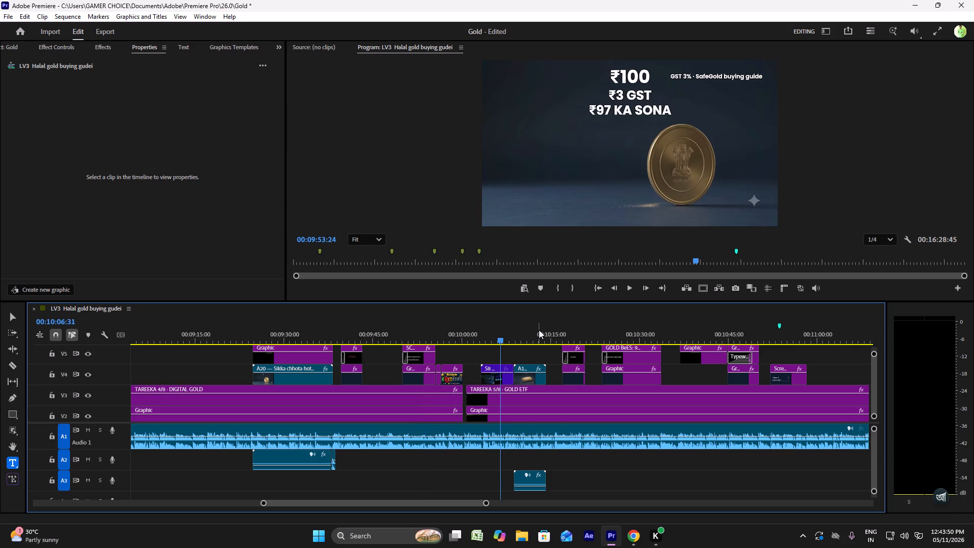
pyautogui.click(539, 330)
pyautogui.click(560, 330)
pyautogui.click(575, 330)
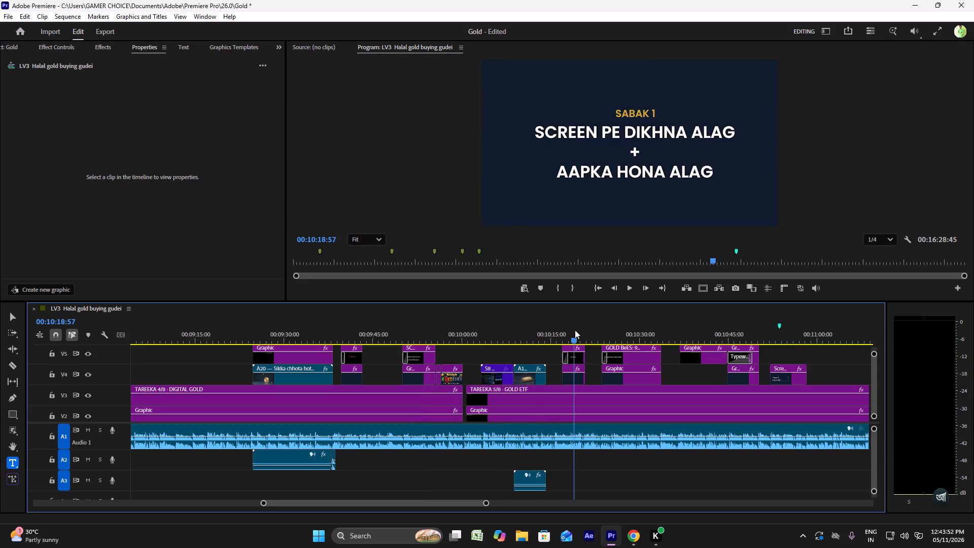
pyautogui.click(621, 331)
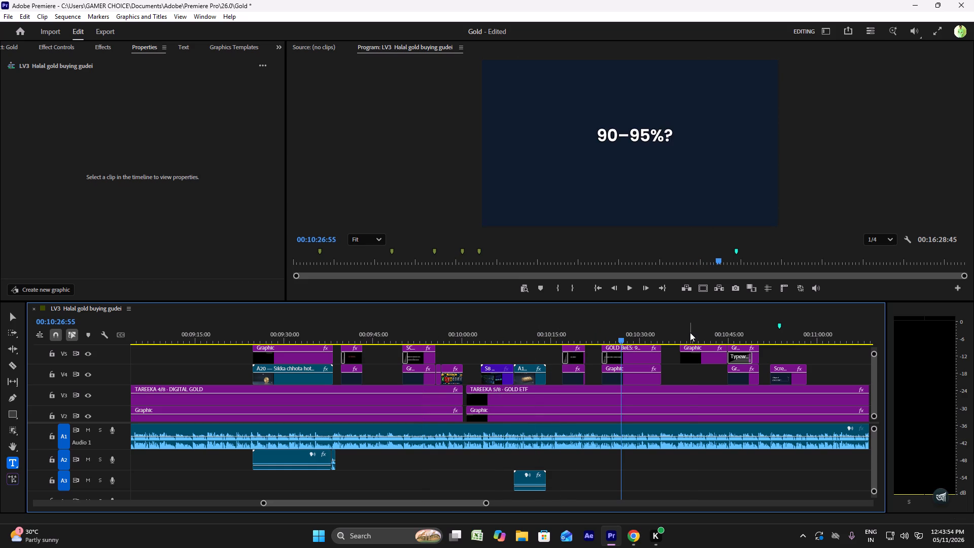
pyautogui.click(691, 332)
pyautogui.scroll(11, 378, 357)
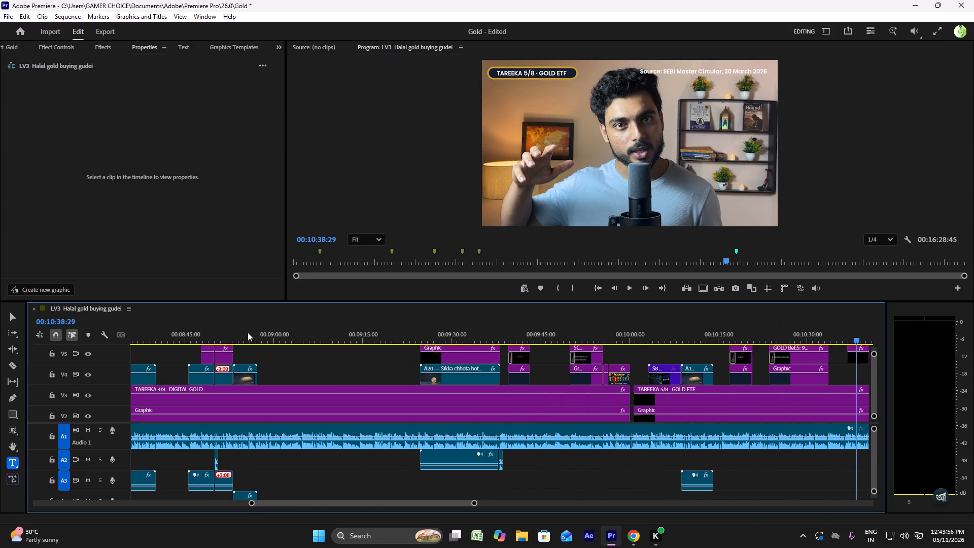
pyautogui.click(223, 328)
pyautogui.scroll(11, 370, 355)
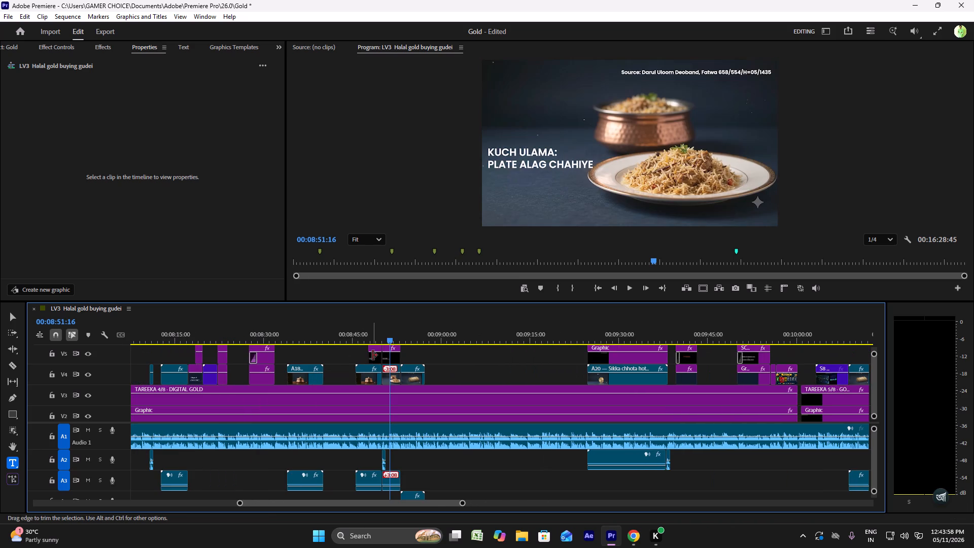
pyautogui.click(373, 345)
pyautogui.click(373, 341)
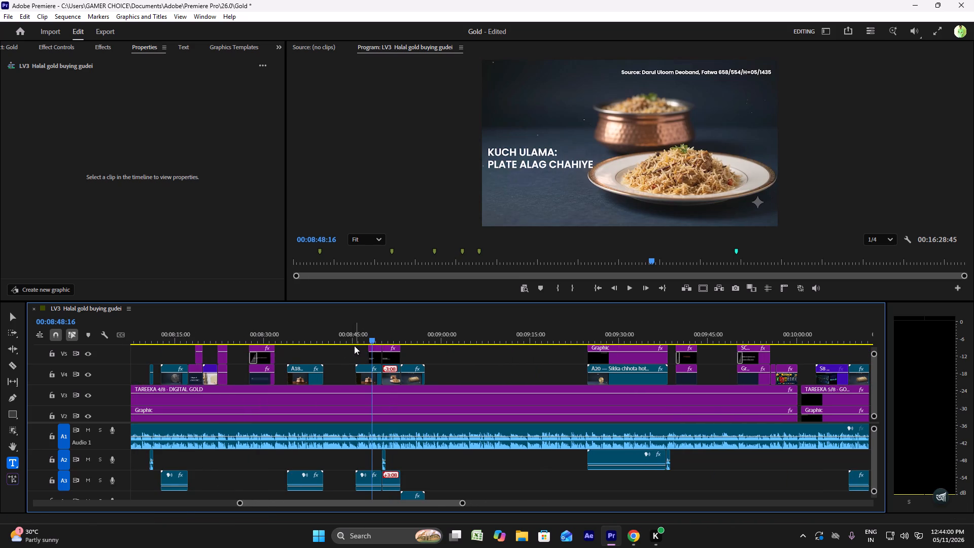
pyautogui.scroll(6, 324, 348)
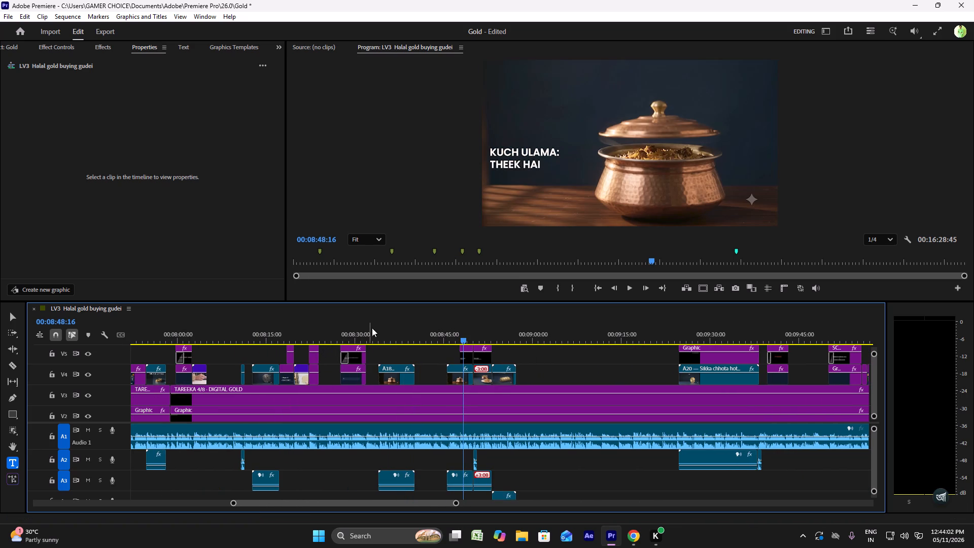
pyautogui.click(356, 333)
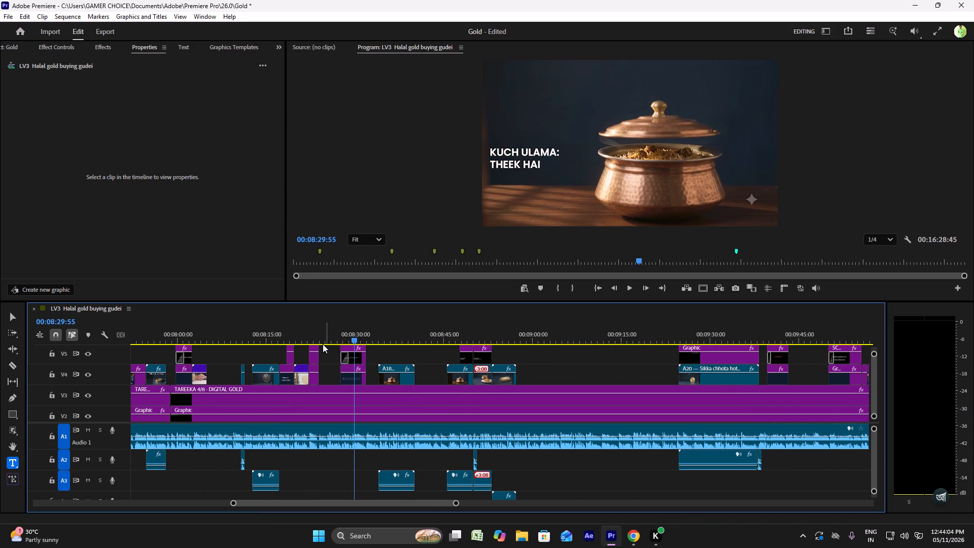
pyautogui.click(313, 336)
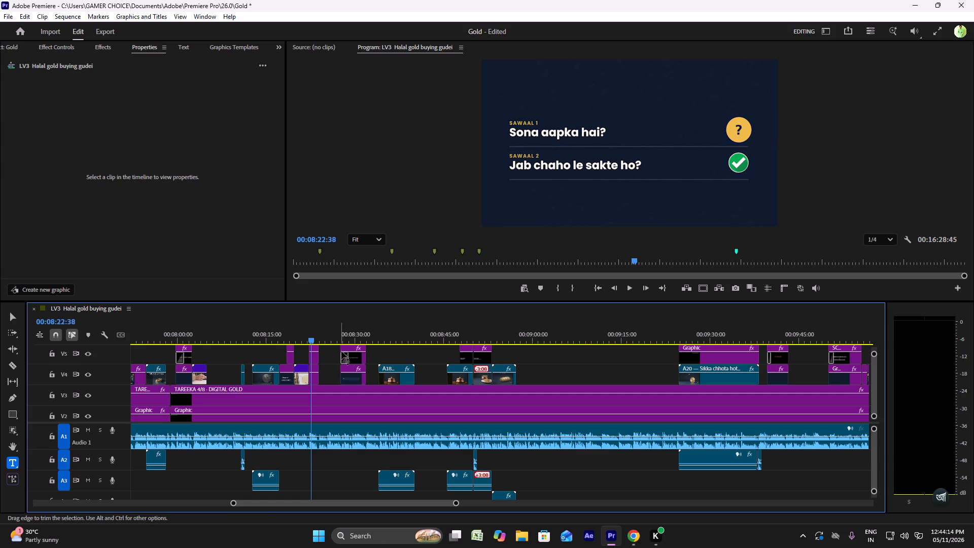
# Copy the yellow question-mark graphic from the earlier SAWAAL card near 00:08:22 and paste it on V6 at 00:08:25:30.
pyautogui.keyDown('ctrl'); pyautogui.scroll(5, 325, 364); pyautogui.keyUp('ctrl')
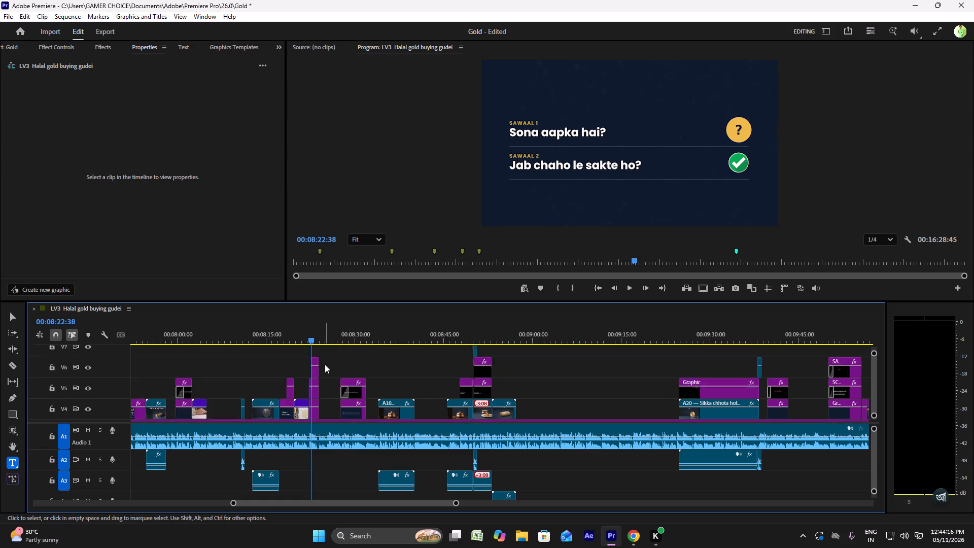
pyautogui.keyDown('ctrl'); pyautogui.scroll(1, 325, 364); pyautogui.keyUp('ctrl')
pyautogui.keyDown('alt'); pyautogui.scroll(13, 325, 364); pyautogui.keyUp('alt')
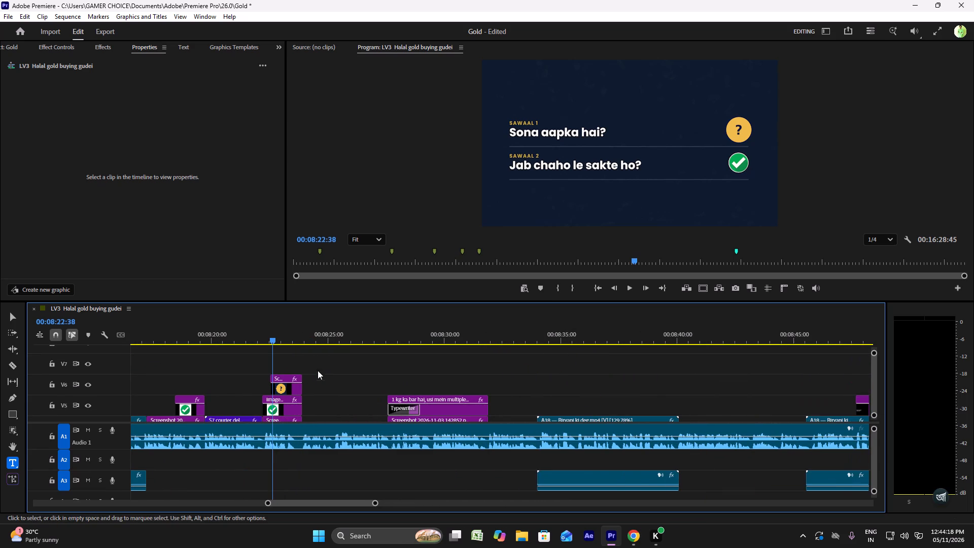
pyautogui.click(286, 386)
pyautogui.hotkey('ctrl', 'c')
pyautogui.hotkey('ctrl', 'c')
pyautogui.hotkey('ctrl', 'c')
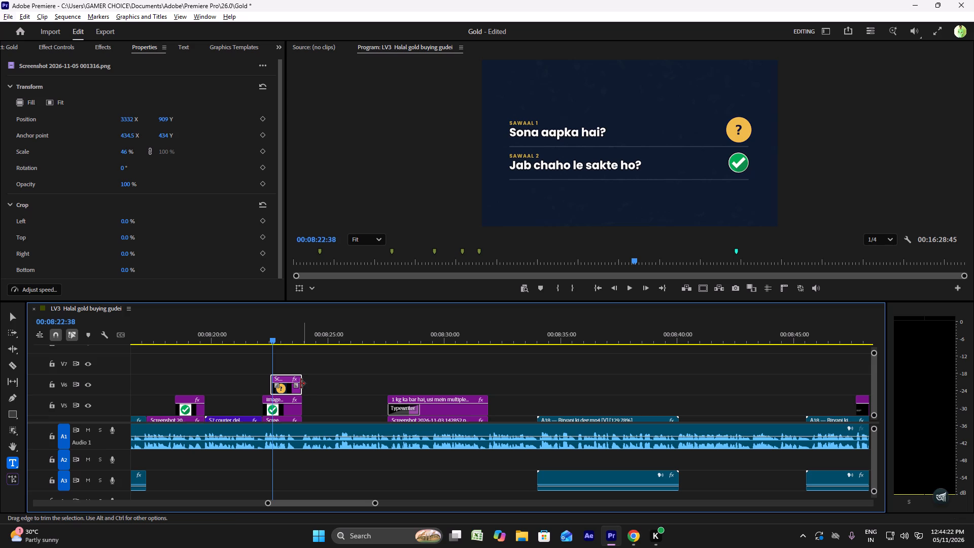
pyautogui.click(340, 335)
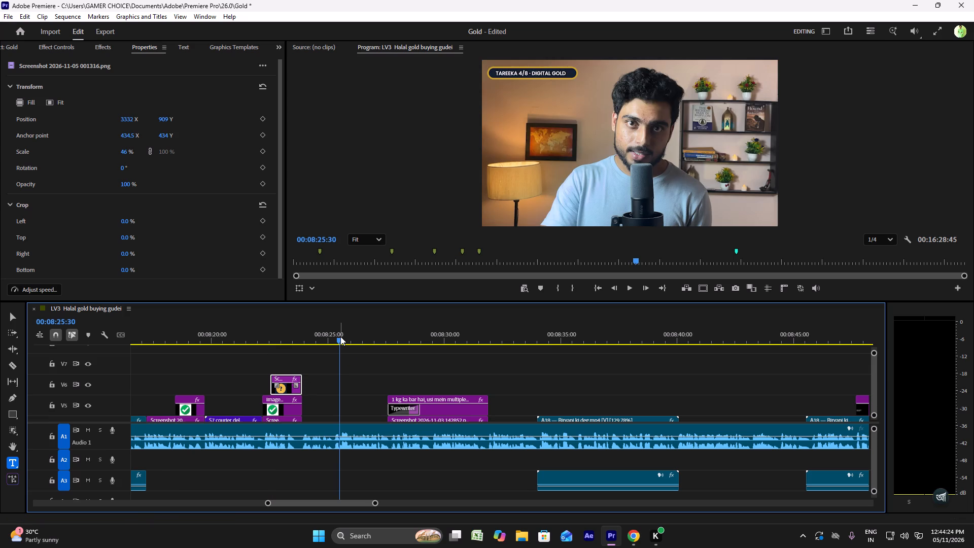
pyautogui.hotkey('ctrl', 'v')
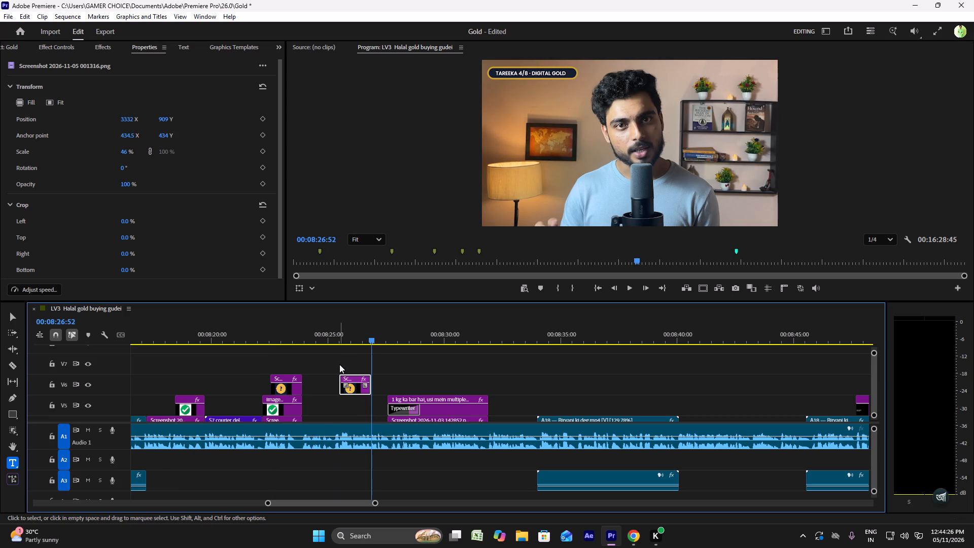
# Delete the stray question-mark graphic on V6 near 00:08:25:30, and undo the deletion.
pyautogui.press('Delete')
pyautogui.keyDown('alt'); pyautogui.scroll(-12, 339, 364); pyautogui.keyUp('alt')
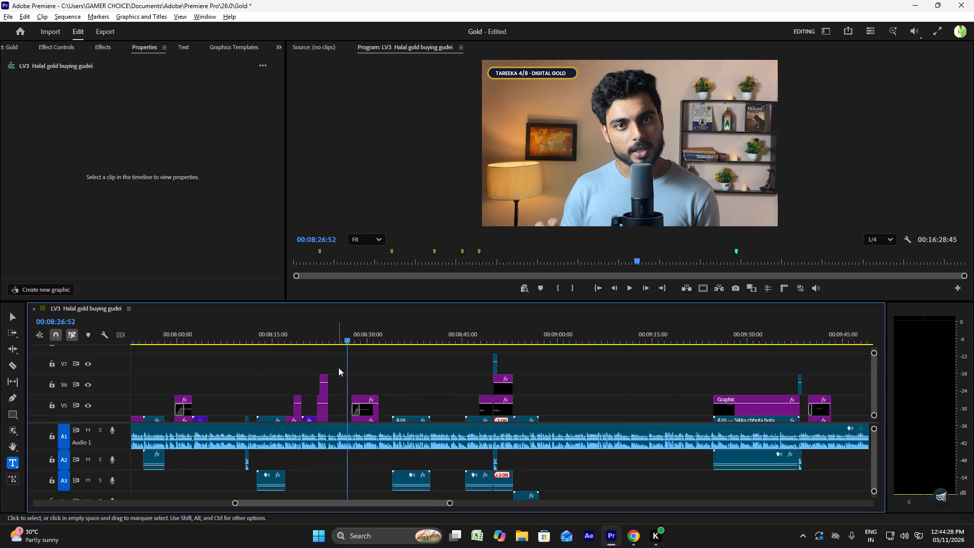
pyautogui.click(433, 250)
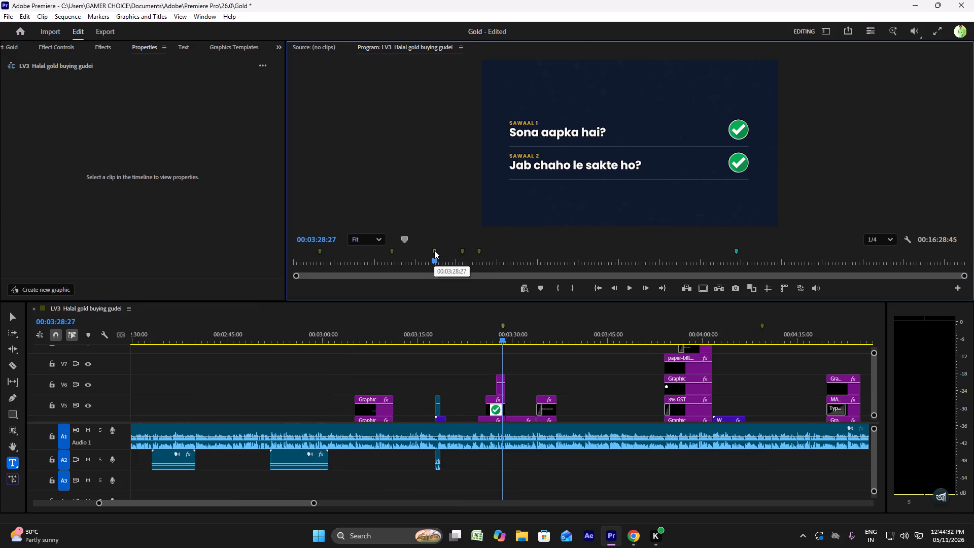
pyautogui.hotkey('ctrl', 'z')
# Find the earlier SAWAAL card with two red crosses and move the 00:02:25:07 marker onto it at 00:07:16:47.
pyautogui.moveTo(433, 261); pyautogui.dragTo(562, 263)
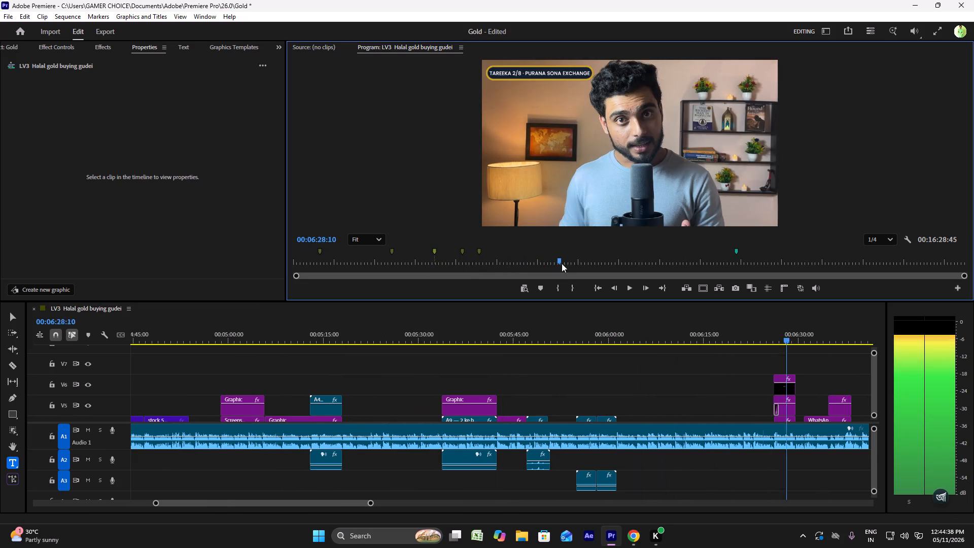
pyautogui.moveTo(562, 263); pyautogui.dragTo(606, 263)
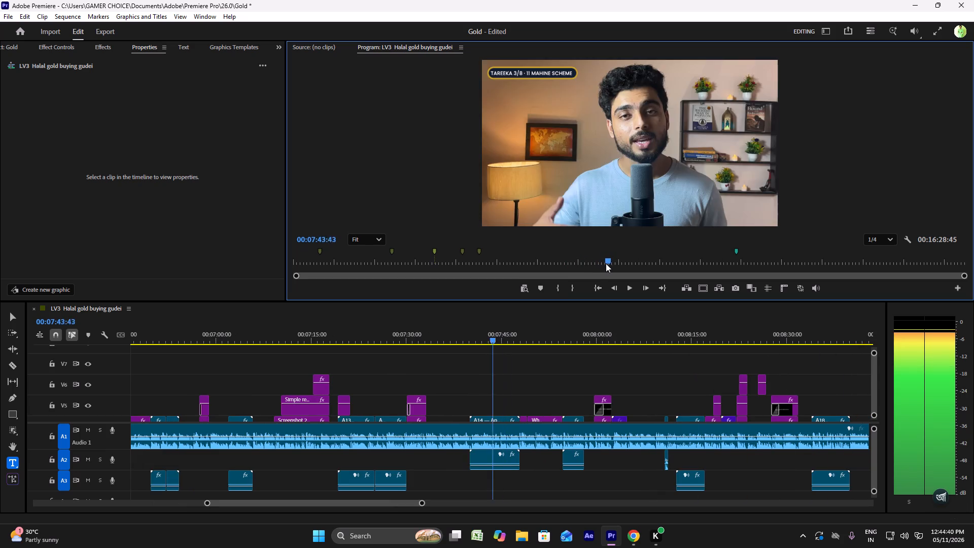
pyautogui.moveTo(606, 263); pyautogui.dragTo(595, 263)
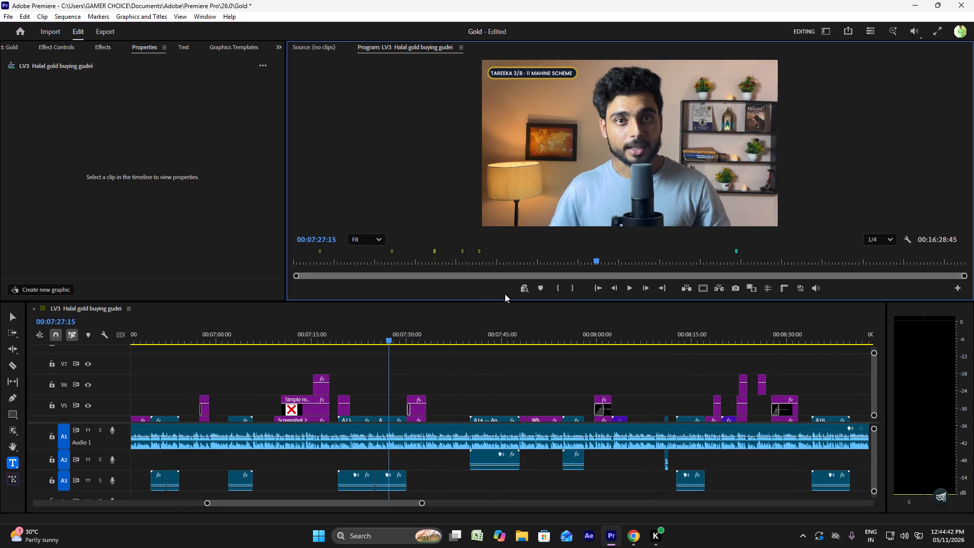
pyautogui.click(420, 326)
pyautogui.click(416, 333)
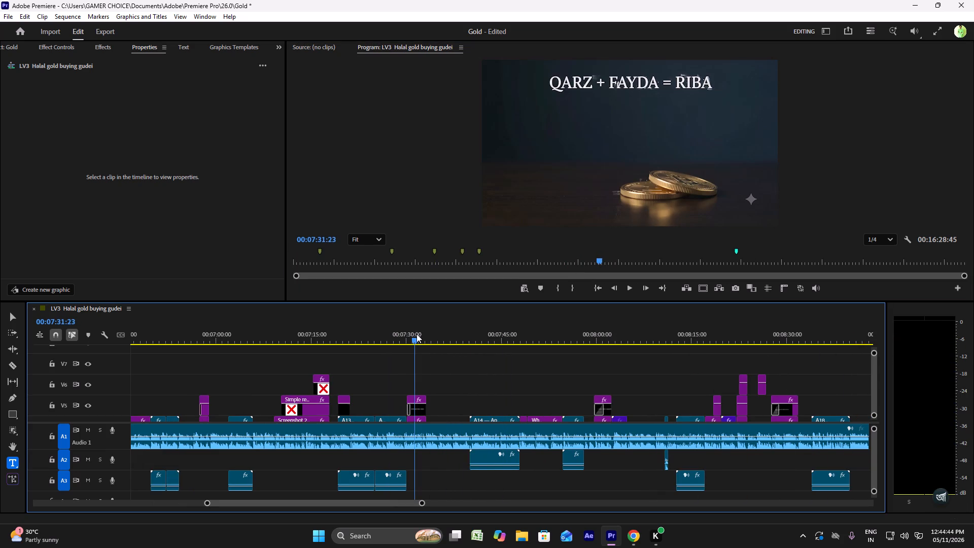
pyautogui.moveTo(416, 334); pyautogui.dragTo(321, 328)
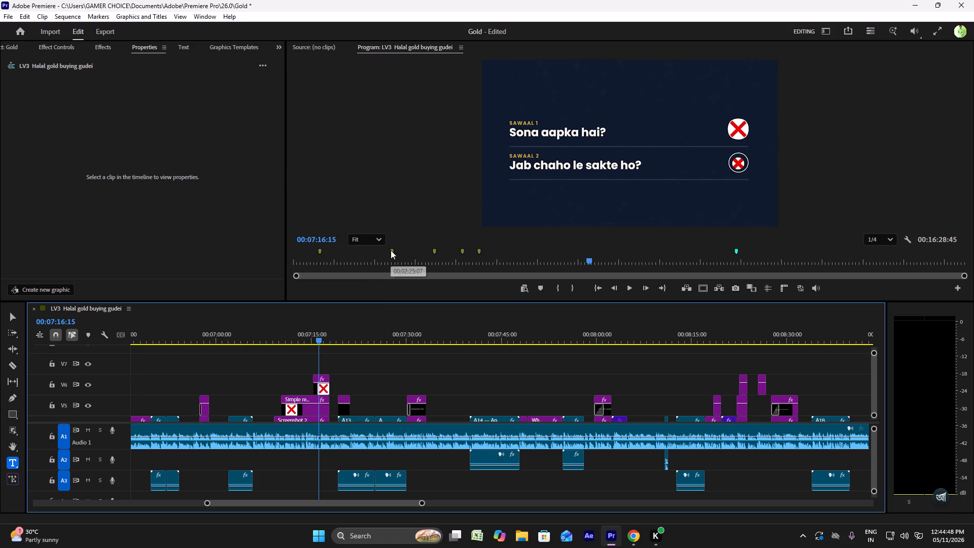
pyautogui.moveTo(391, 250); pyautogui.dragTo(588, 265)
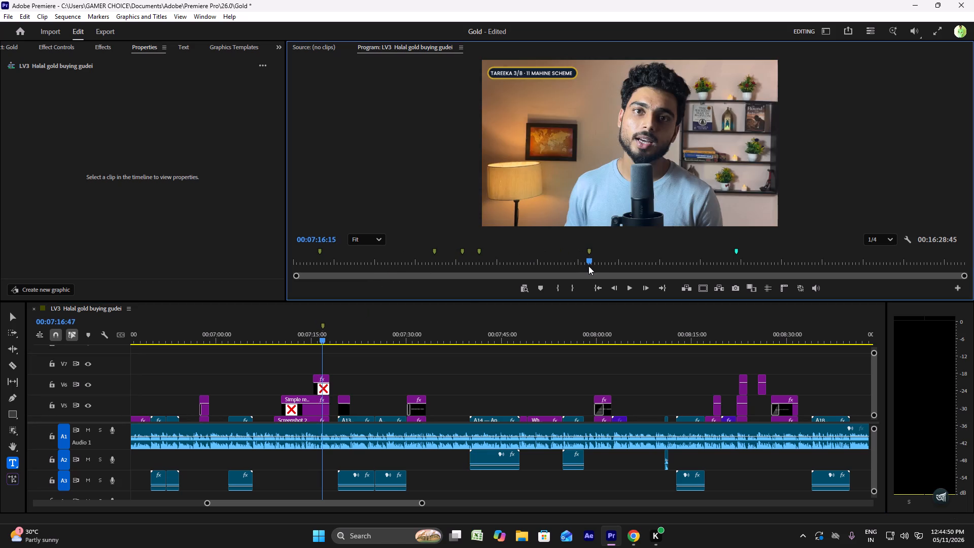
# Paste the yellow question mark on V6 above the Gold ETF SAWAAL card and move it to start at about 00:10:53.
pyautogui.moveTo(322, 341); pyautogui.dragTo(372, 341)
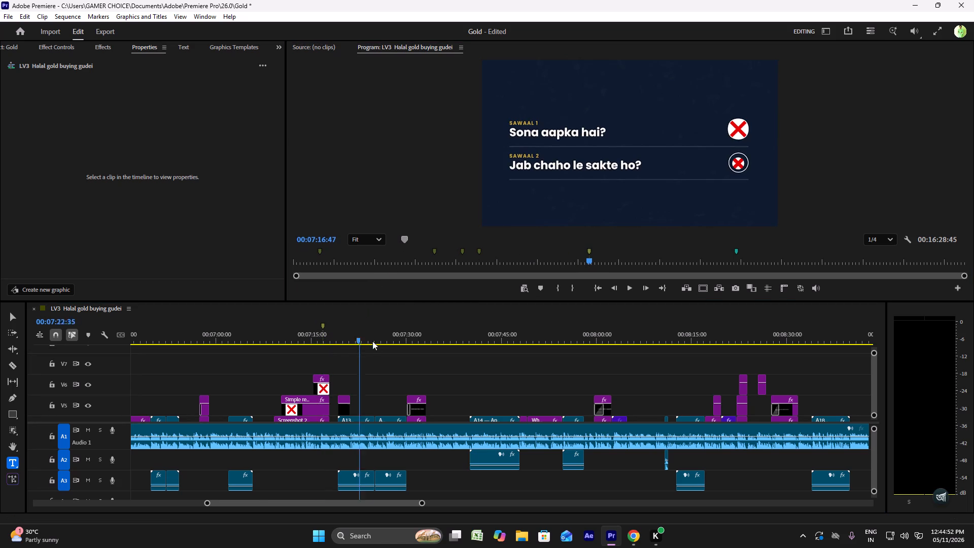
pyautogui.moveTo(372, 341); pyautogui.dragTo(746, 339)
pyautogui.moveTo(629, 261); pyautogui.dragTo(654, 261)
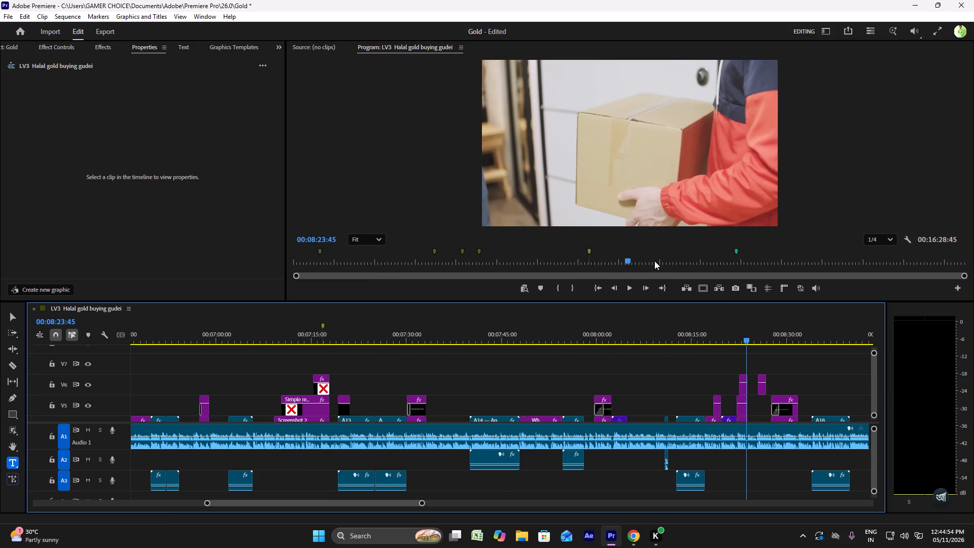
pyautogui.moveTo(654, 261); pyautogui.dragTo(740, 264)
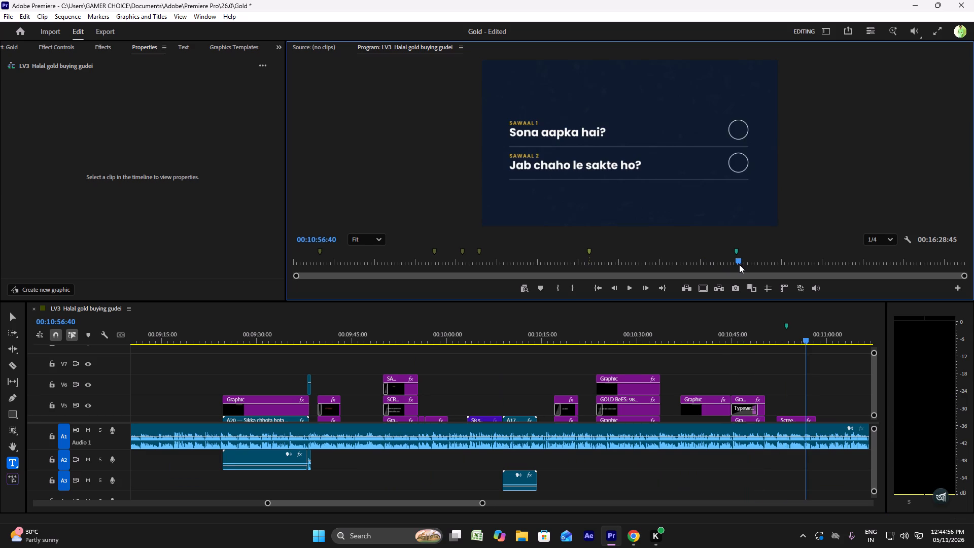
pyautogui.scroll(-11, 688, 314)
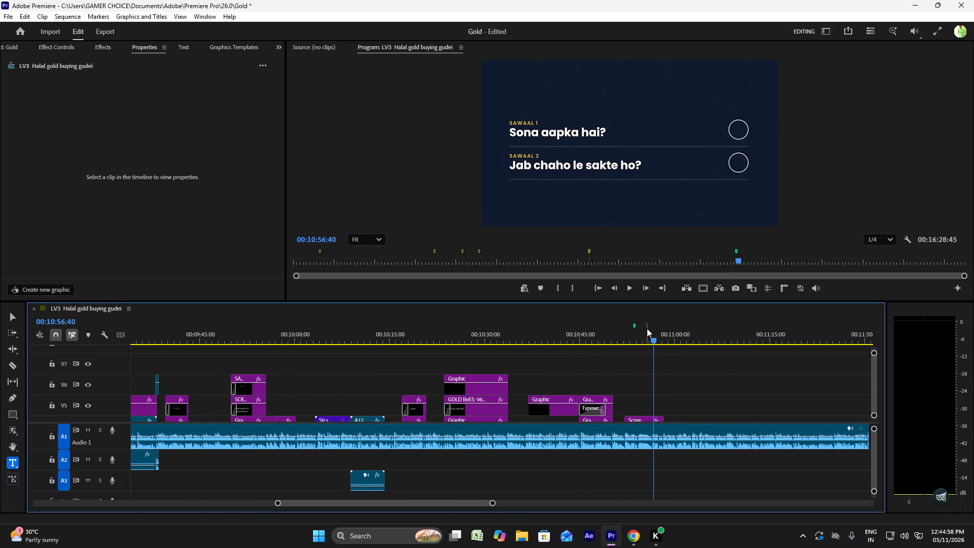
pyautogui.hotkey('ctrl', 'v')
pyautogui.keyDown('alt'); pyautogui.scroll(11, 645, 330); pyautogui.keyUp('alt')
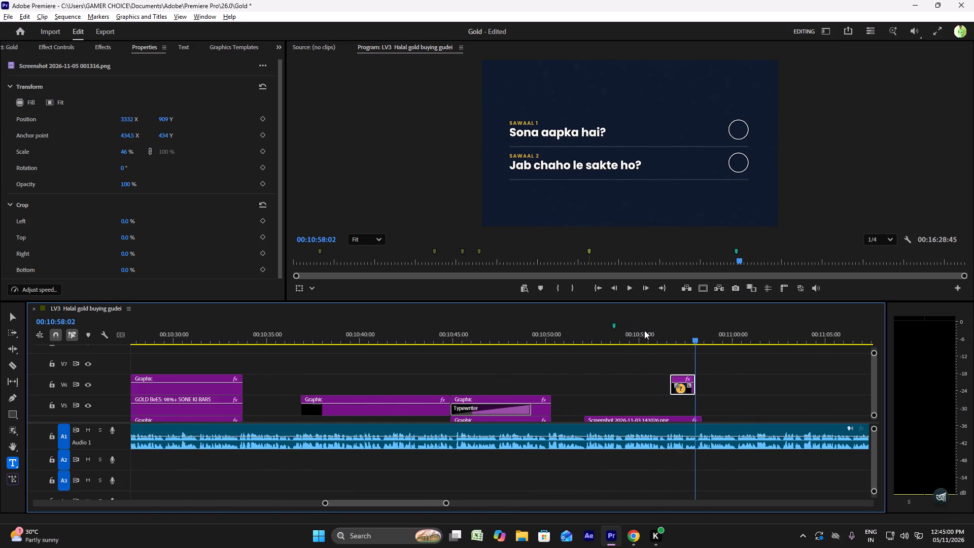
pyautogui.keyDown('alt'); pyautogui.scroll(3, 644, 330); pyautogui.keyUp('alt')
pyautogui.moveTo(698, 387); pyautogui.dragTo(596, 388)
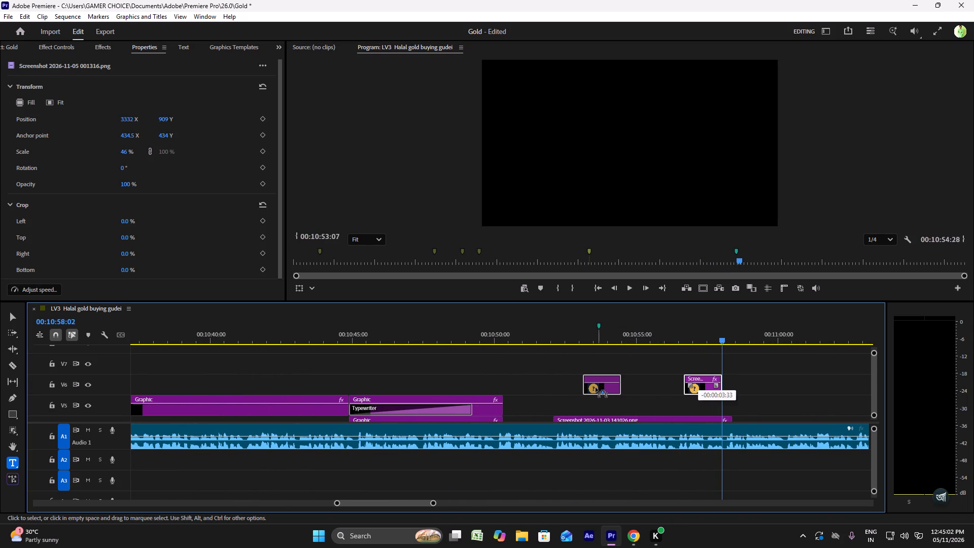
pyautogui.moveTo(596, 388); pyautogui.dragTo(593, 387)
# Play the card's narration and shift the question mark about one second later, starting at about 00:10:54.
pyautogui.click(597, 337)
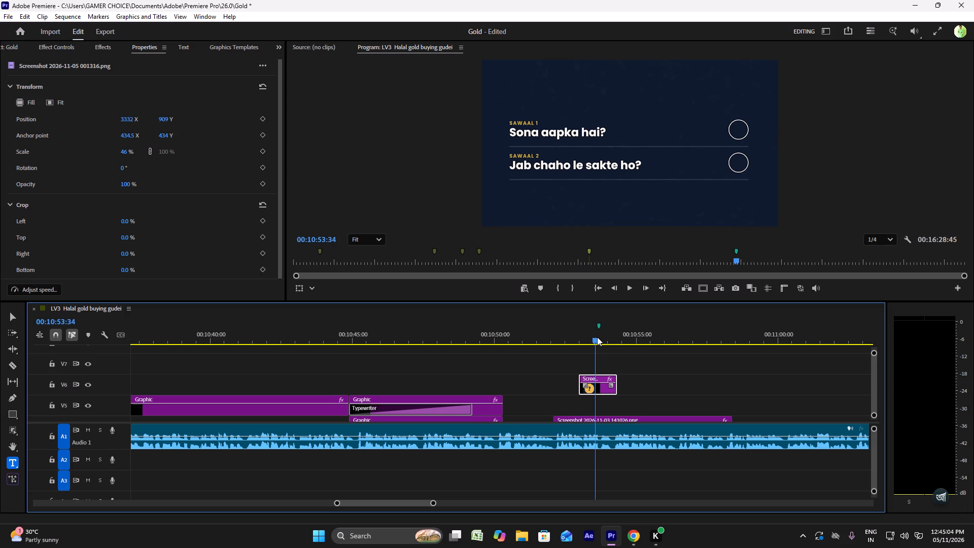
pyautogui.click(554, 329)
pyautogui.click(551, 336)
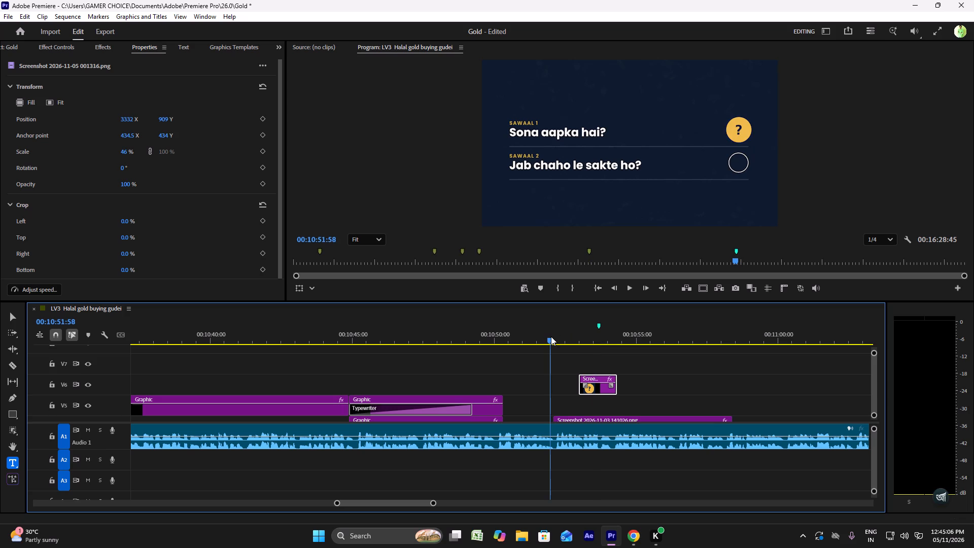
pyautogui.press('space')
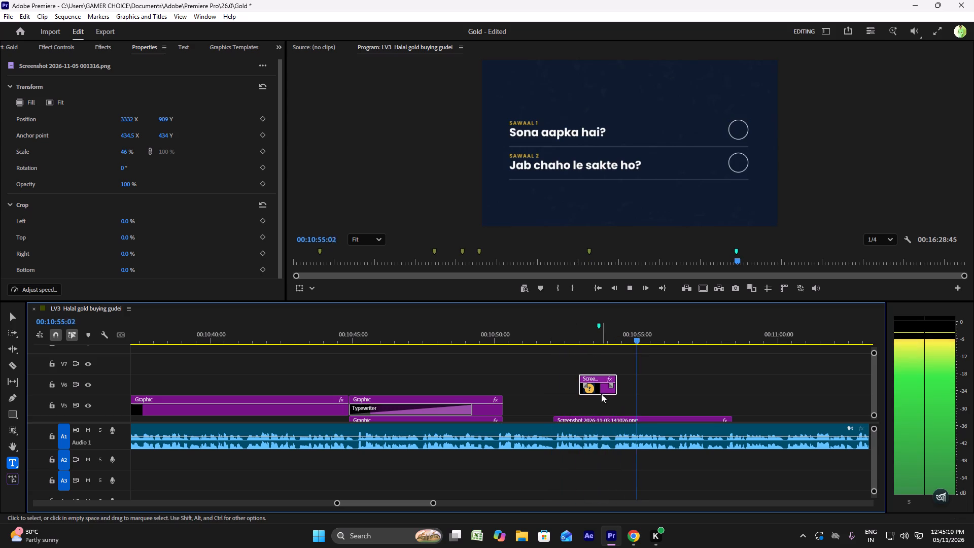
pyautogui.moveTo(601, 394); pyautogui.dragTo(630, 390)
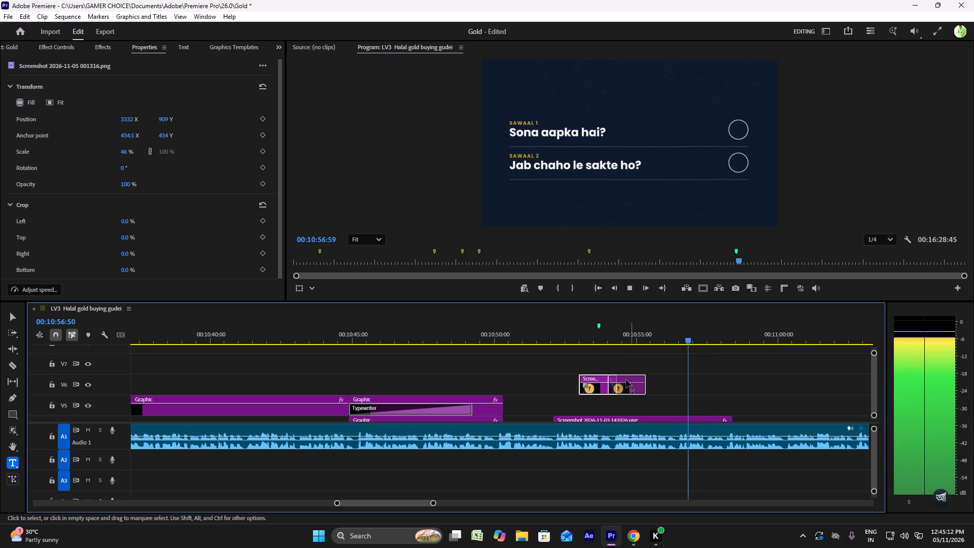
# Replay the question mark's entrance and extend its end to match the SAWAAL card's end at about 00:10:58:23.
pyautogui.click(595, 341)
pyautogui.press('space')
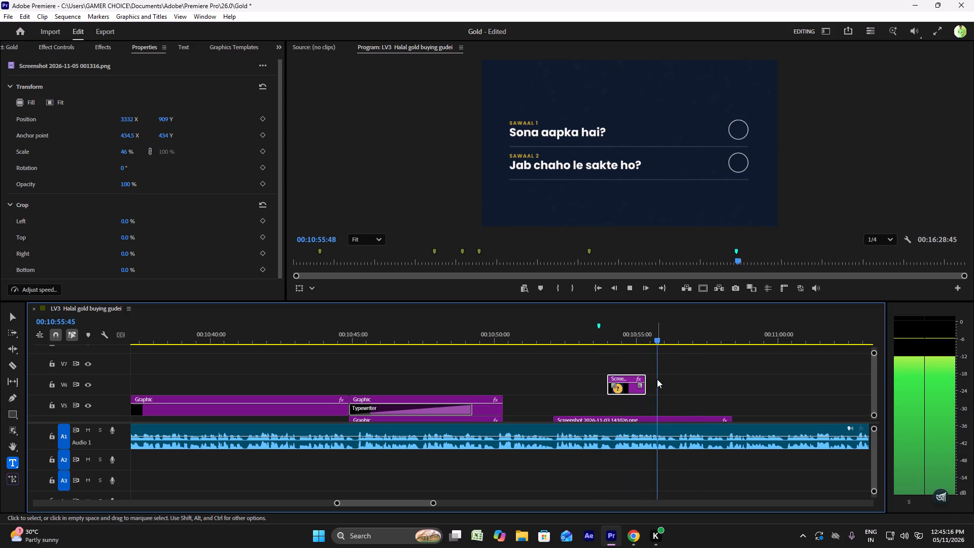
pyautogui.moveTo(651, 382); pyautogui.dragTo(661, 382)
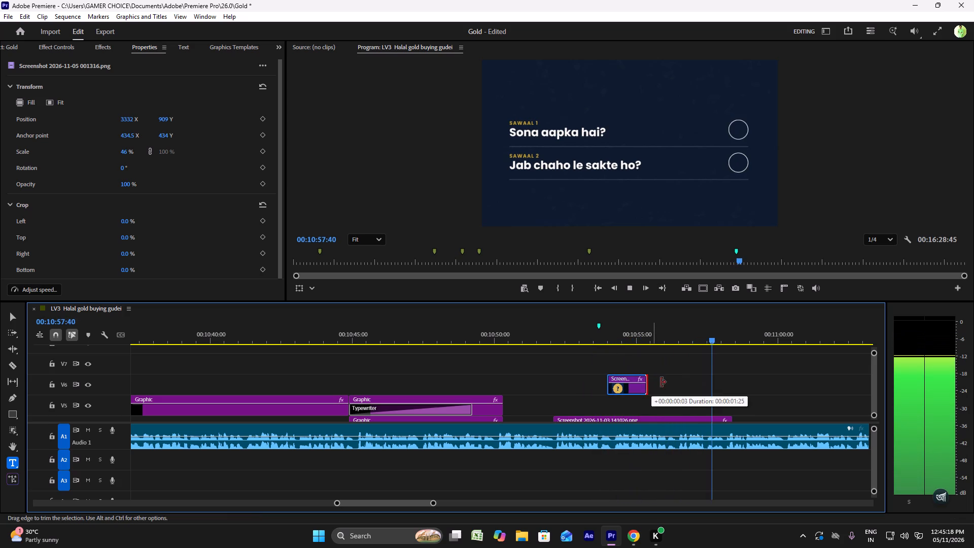
pyautogui.moveTo(661, 382); pyautogui.dragTo(742, 383)
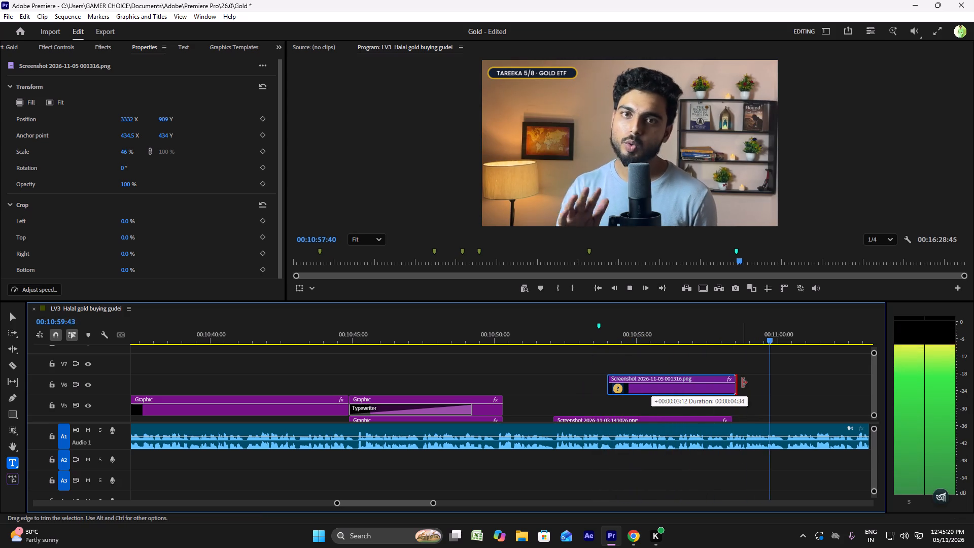
pyautogui.moveTo(742, 383); pyautogui.dragTo(740, 384)
pyautogui.press('space')
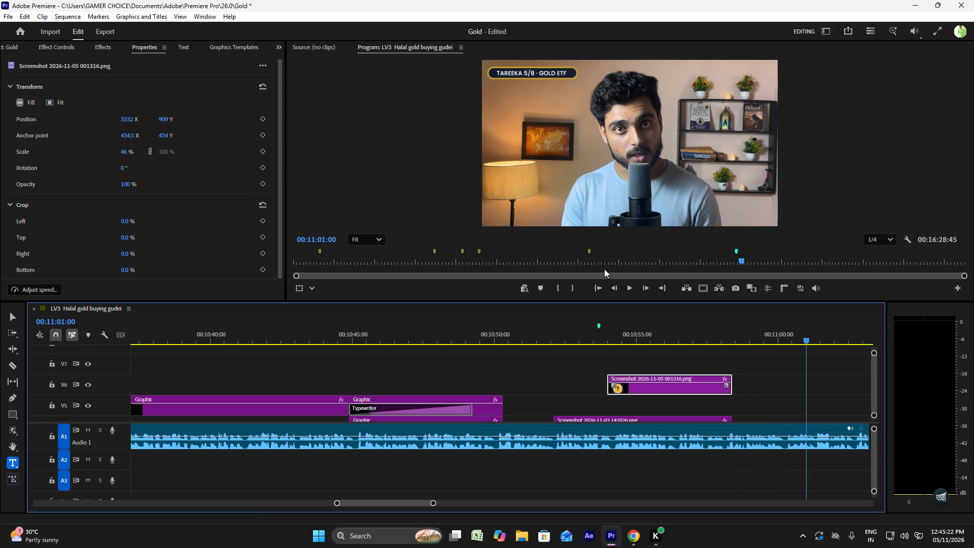
# Copy the SAWAAL 2 red cross from the 00:07:16 card, place it on V5 ending with the Gold ETF card, and play it back.
pyautogui.click(588, 257)
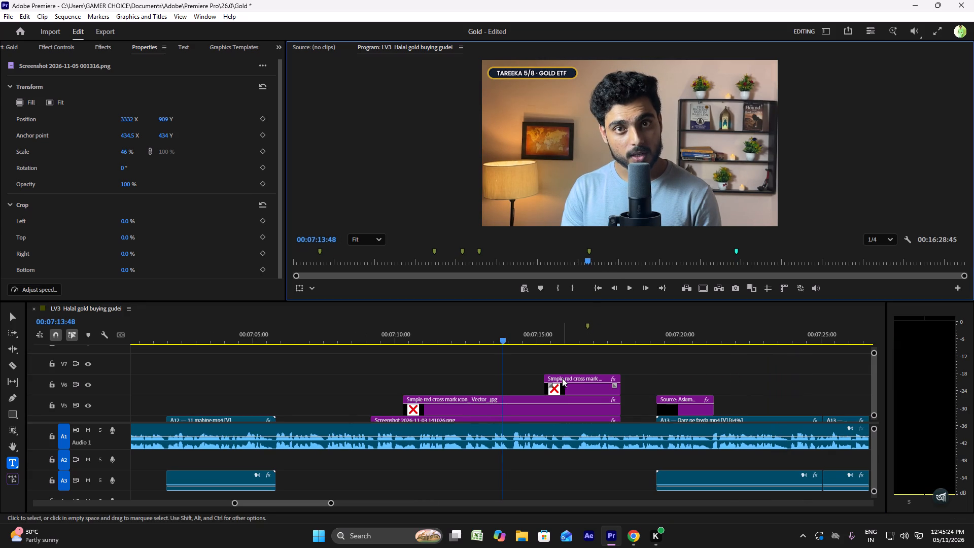
pyautogui.click(574, 328)
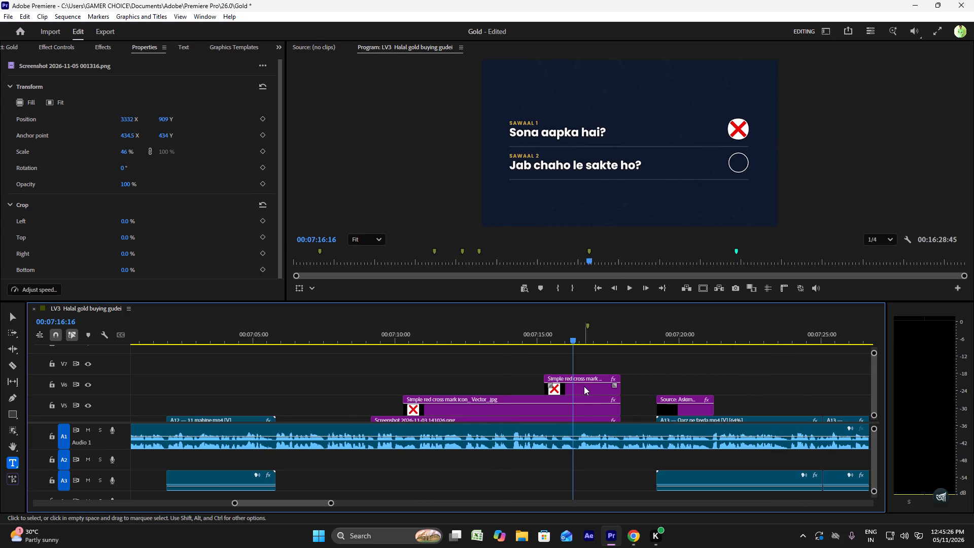
pyautogui.click(584, 386)
pyautogui.rightClick(584, 384)
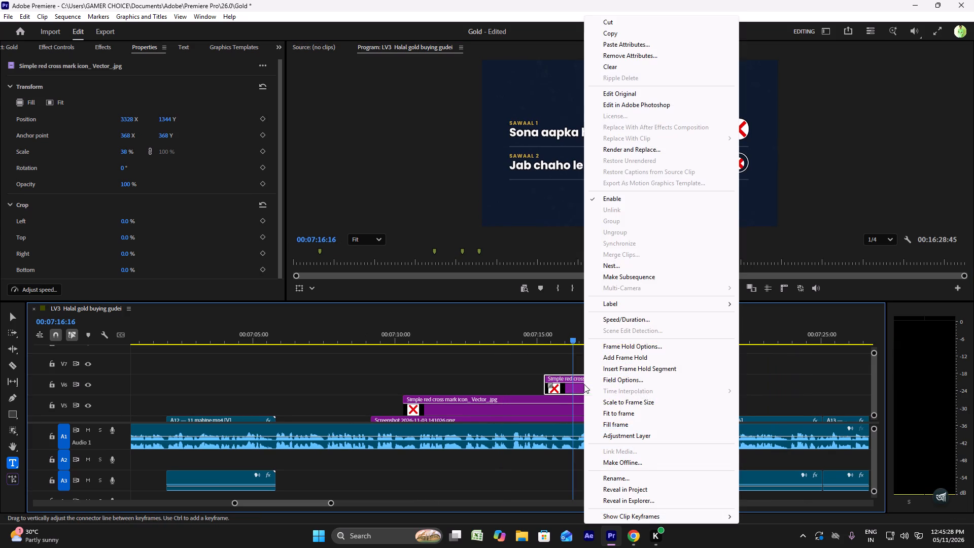
pyautogui.click(618, 34)
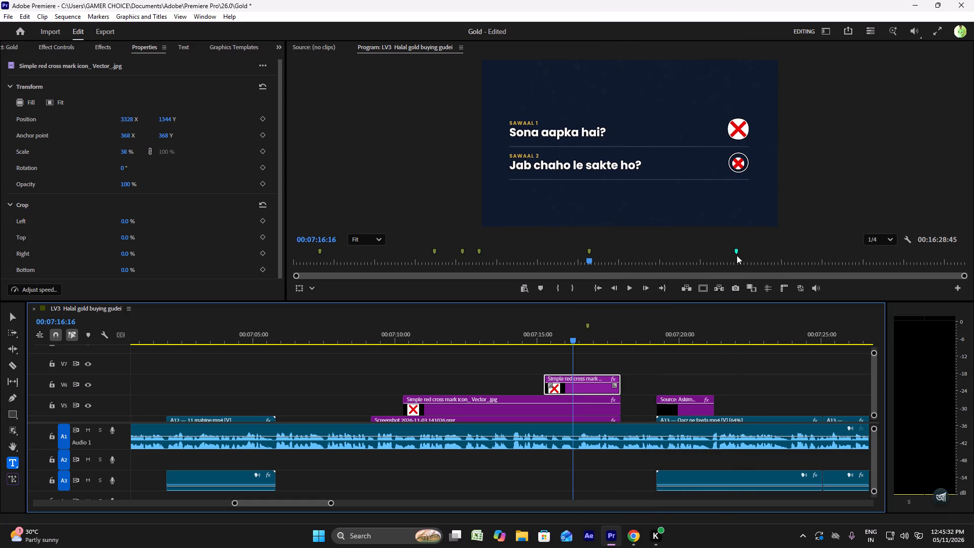
pyautogui.click(738, 255)
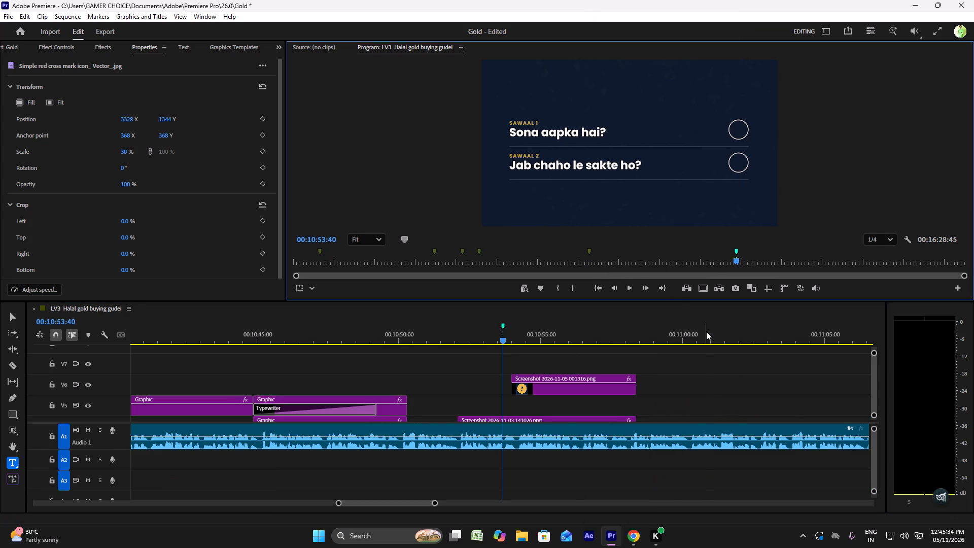
pyautogui.click(706, 331)
pyautogui.hotkey('ctrl', 'v')
pyautogui.moveTo(734, 391); pyautogui.dragTo(676, 395)
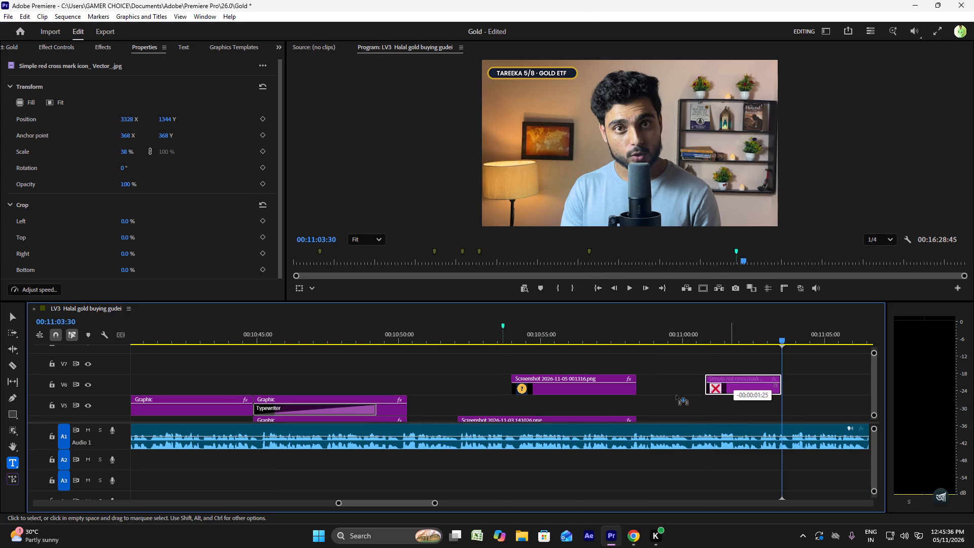
pyautogui.moveTo(676, 395); pyautogui.dragTo(594, 403)
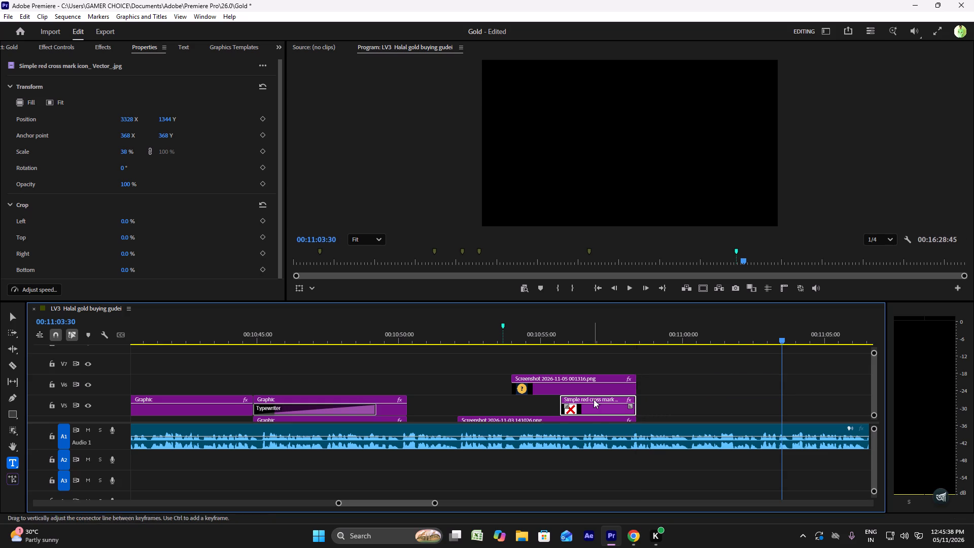
pyautogui.click(508, 340)
pyautogui.press('space')
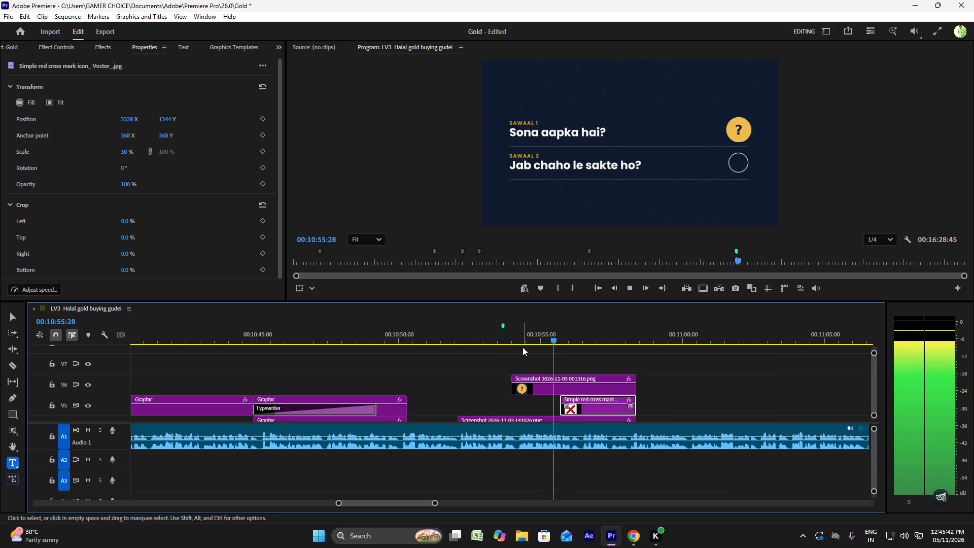
pyautogui.press('space')
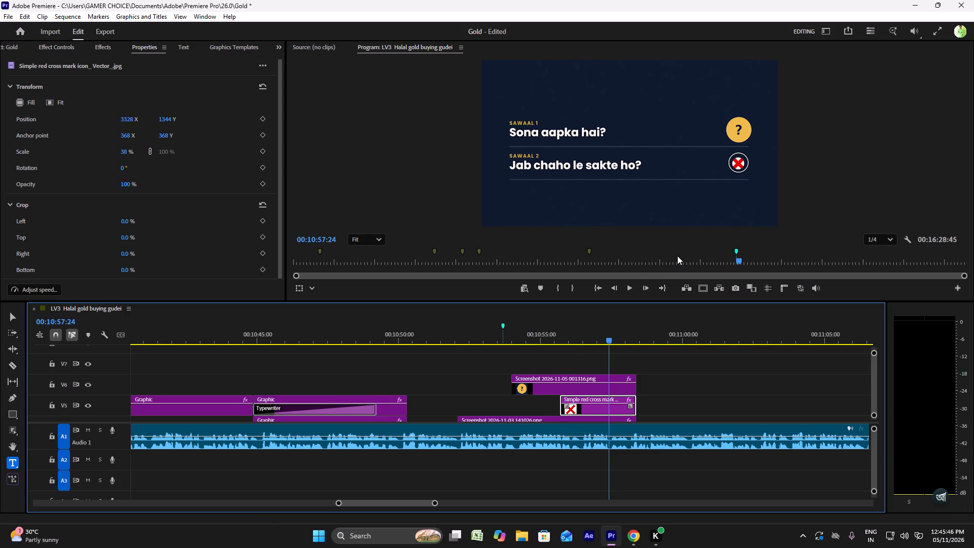
# Compare the two red crosses on the 00:07:16 card and delete the smaller SAWAAL 2 cross from V6.
pyautogui.moveTo(677, 256); pyautogui.dragTo(590, 257)
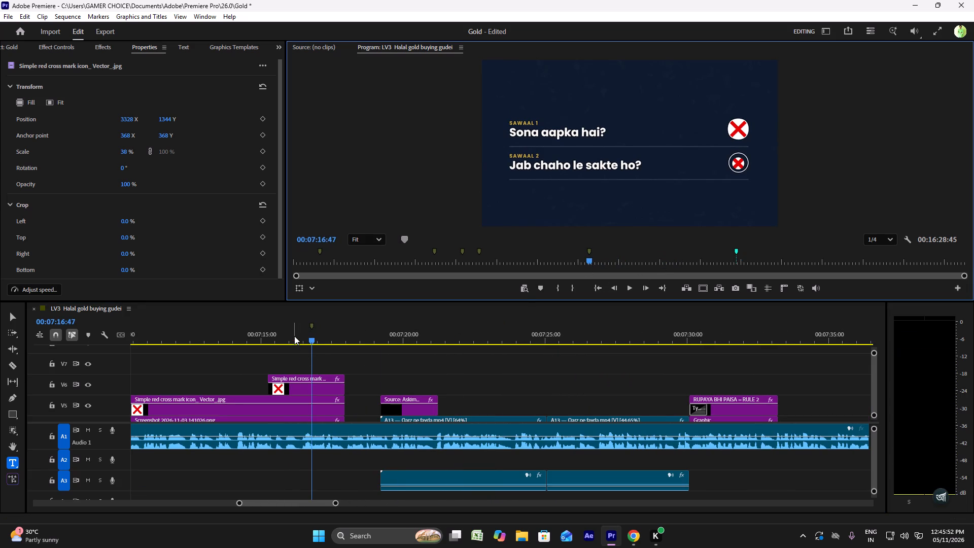
pyautogui.click(308, 382)
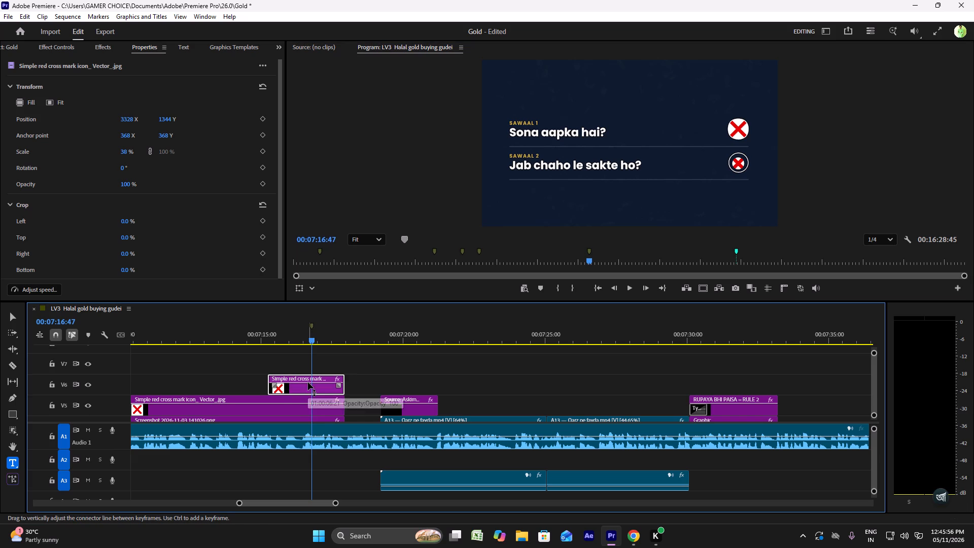
pyautogui.click(308, 401)
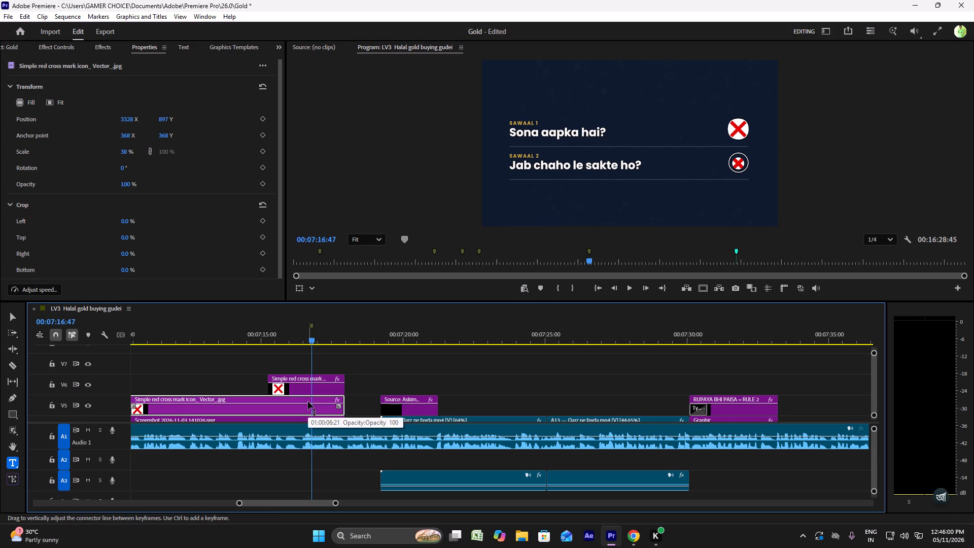
pyautogui.click(214, 324)
pyautogui.click(228, 340)
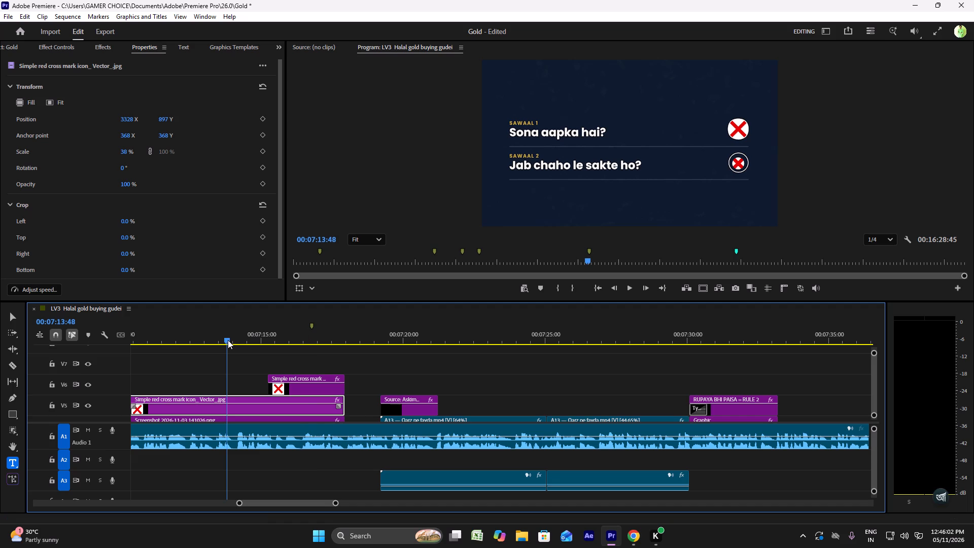
pyautogui.click(279, 363)
pyautogui.moveTo(280, 363); pyautogui.dragTo(305, 388)
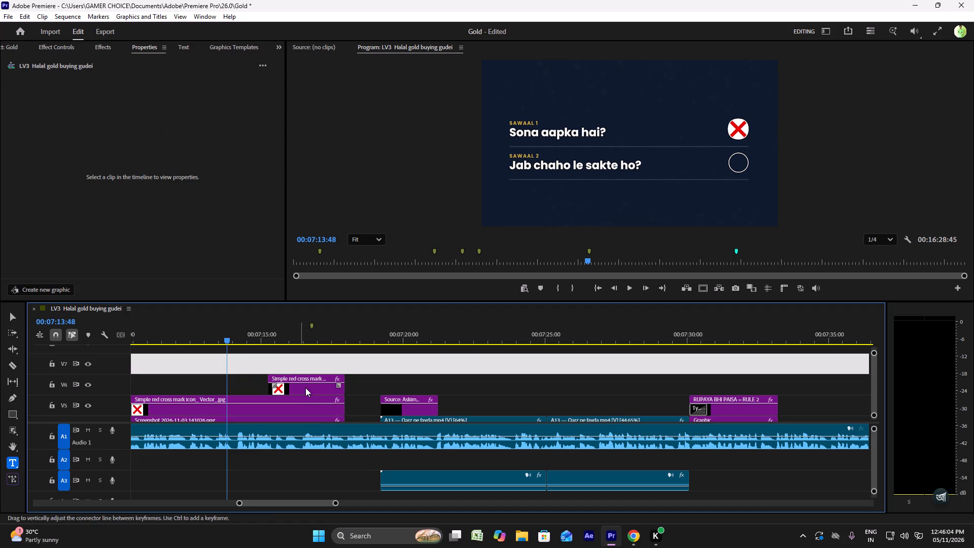
pyautogui.moveTo(305, 388); pyautogui.dragTo(314, 395)
pyautogui.click(353, 389)
pyautogui.moveTo(356, 386); pyautogui.dragTo(319, 382)
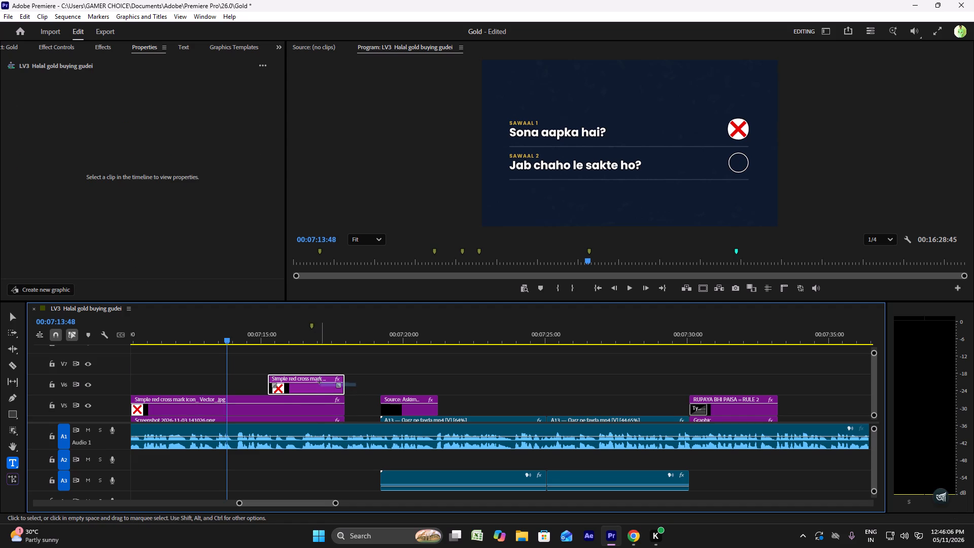
pyautogui.moveTo(319, 382); pyautogui.dragTo(318, 382)
pyautogui.press('Delete')
# Duplicate the SAWAAL 1 red cross onto V6, aligned with the original, and extend the cut V5 original back to the card's end.
pyautogui.click(291, 407)
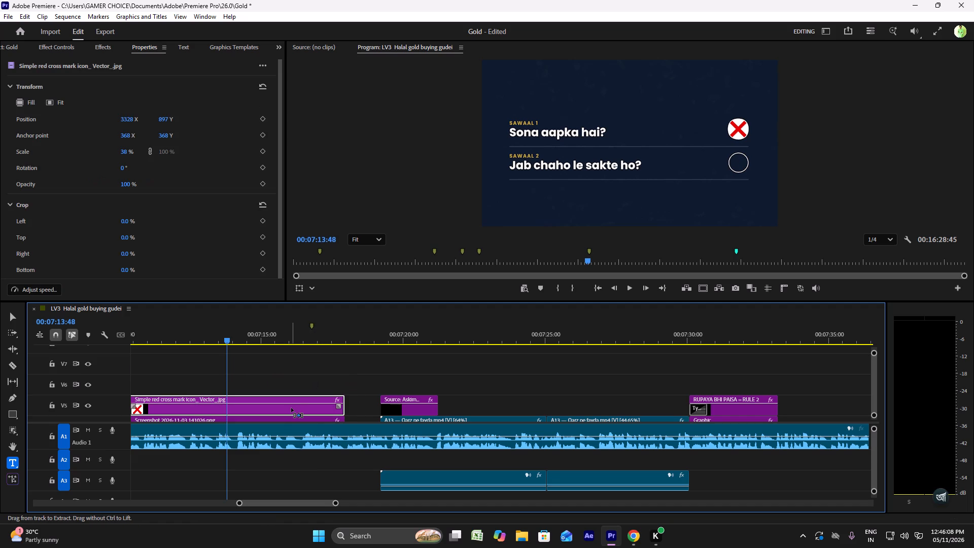
pyautogui.hotkey('ctrl', 'c')
pyautogui.hotkey('ctrl', 'v')
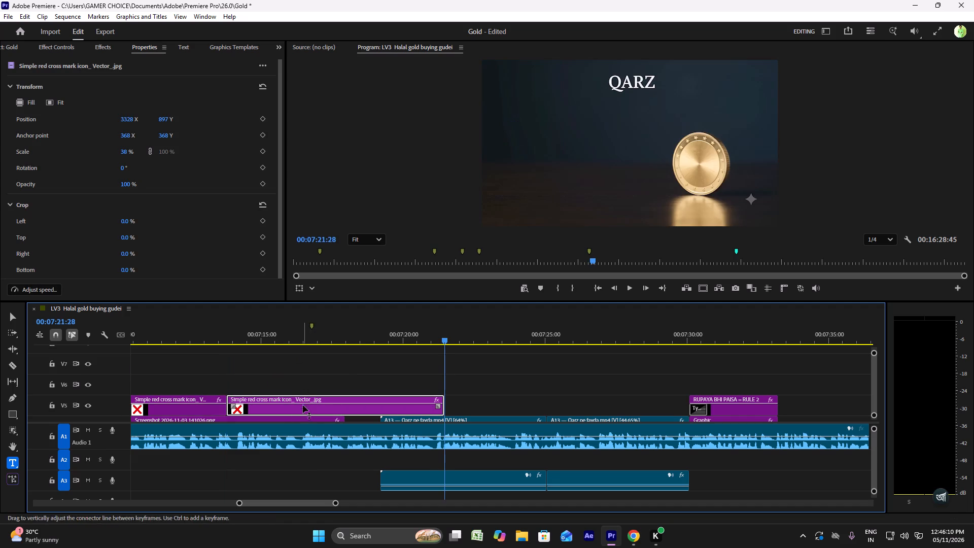
pyautogui.moveTo(303, 407); pyautogui.dragTo(221, 381)
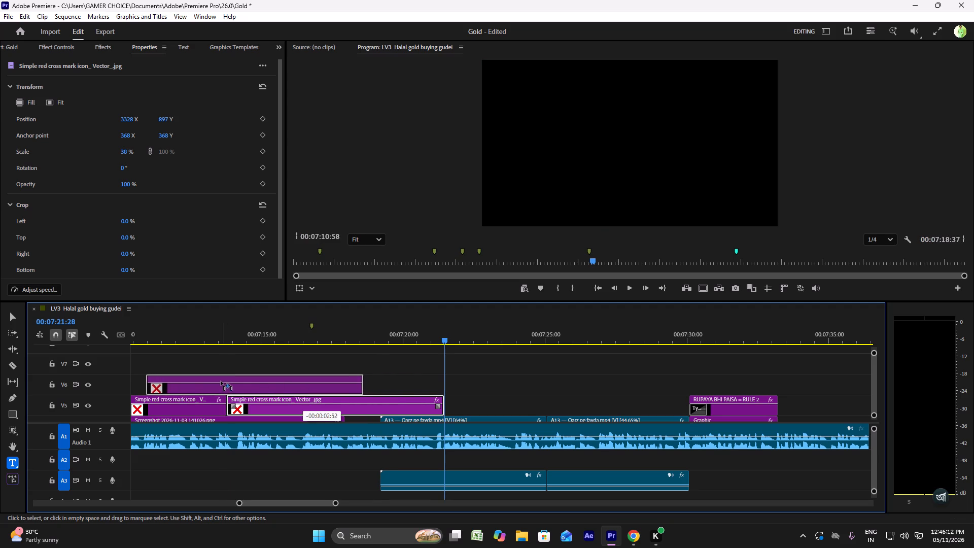
pyautogui.moveTo(221, 381); pyautogui.dragTo(208, 380)
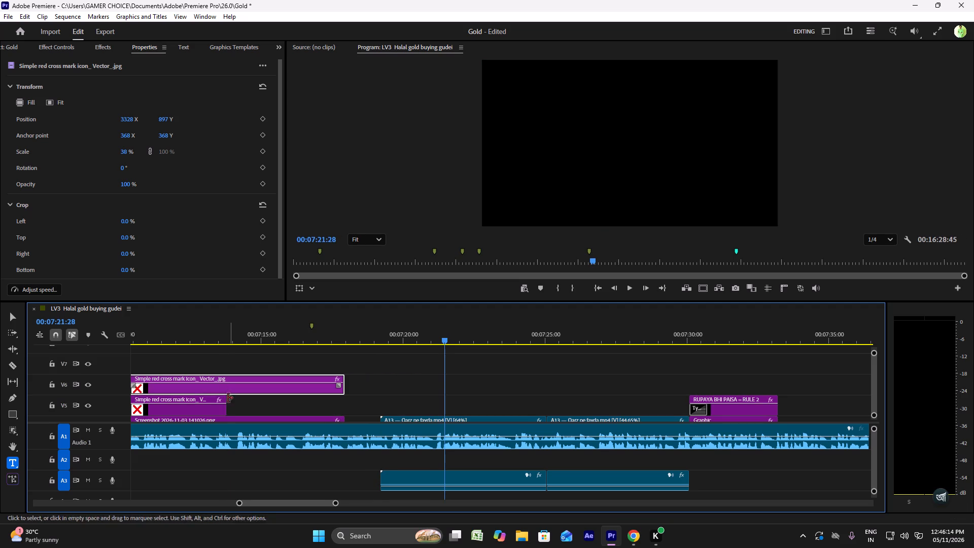
pyautogui.moveTo(230, 405); pyautogui.dragTo(350, 410)
# Set the V6 cross's Y position to 1333 so it covers the SAWAAL 2 circle on the 00:07:16 card.
pyautogui.click(282, 335)
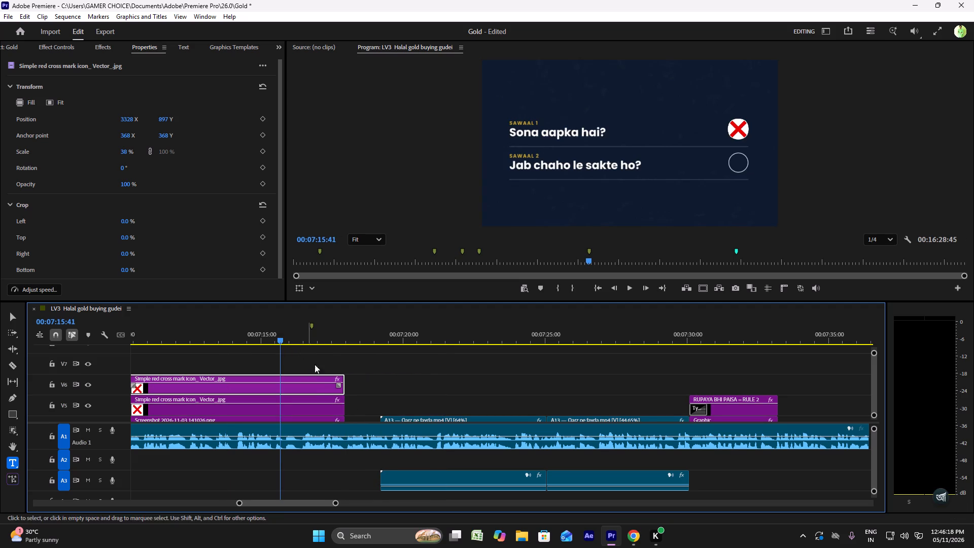
pyautogui.moveTo(168, 117); pyautogui.dragTo(264, 133)
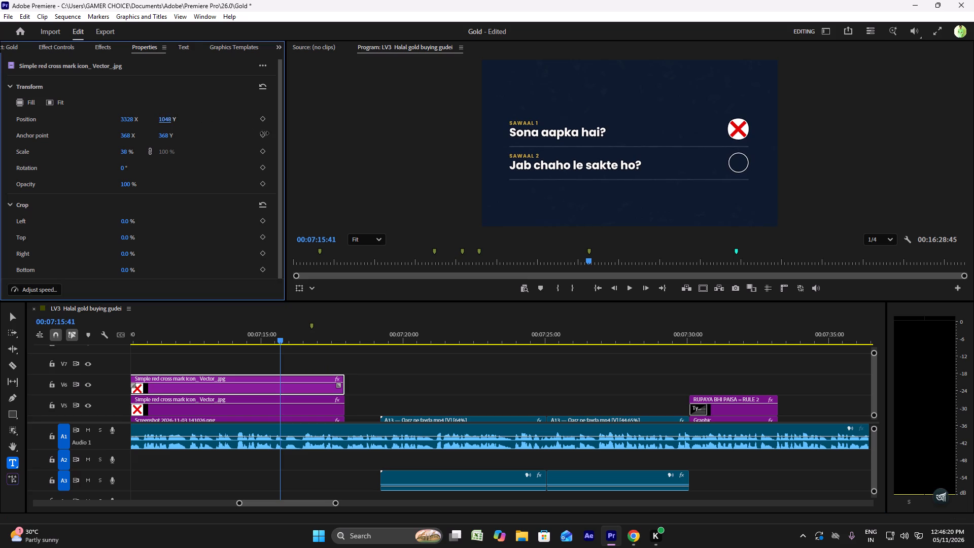
pyautogui.moveTo(264, 133); pyautogui.dragTo(333, 142)
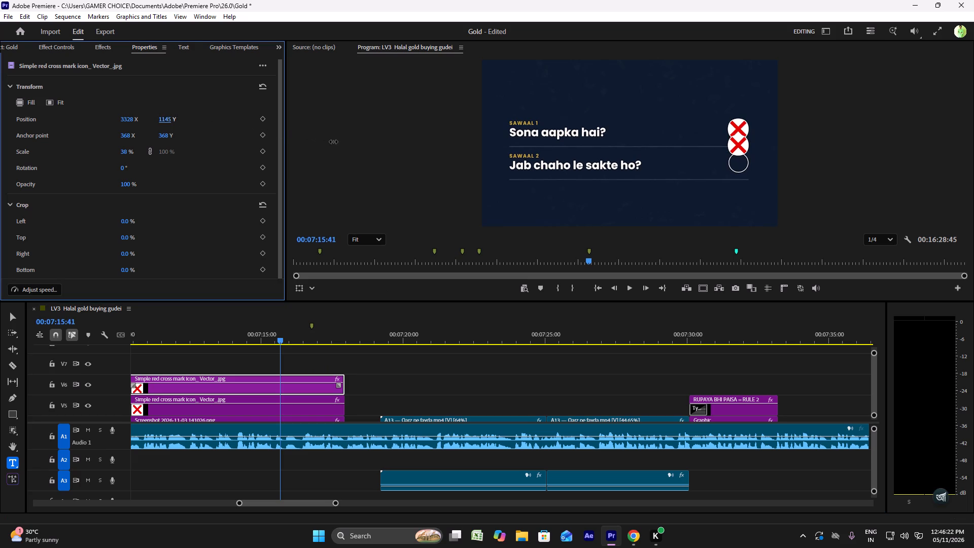
pyautogui.moveTo(333, 142); pyautogui.dragTo(374, 147)
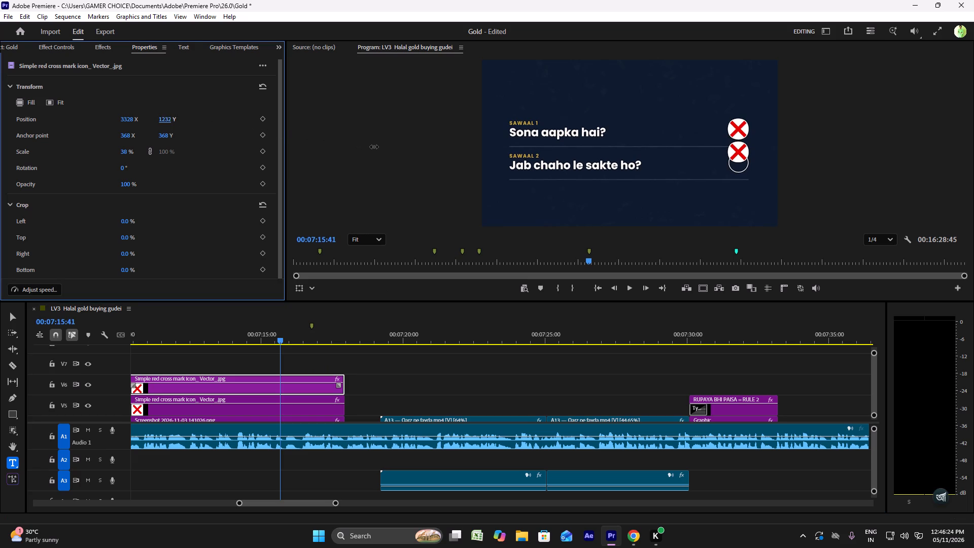
pyautogui.moveTo(374, 147); pyautogui.dragTo(413, 152)
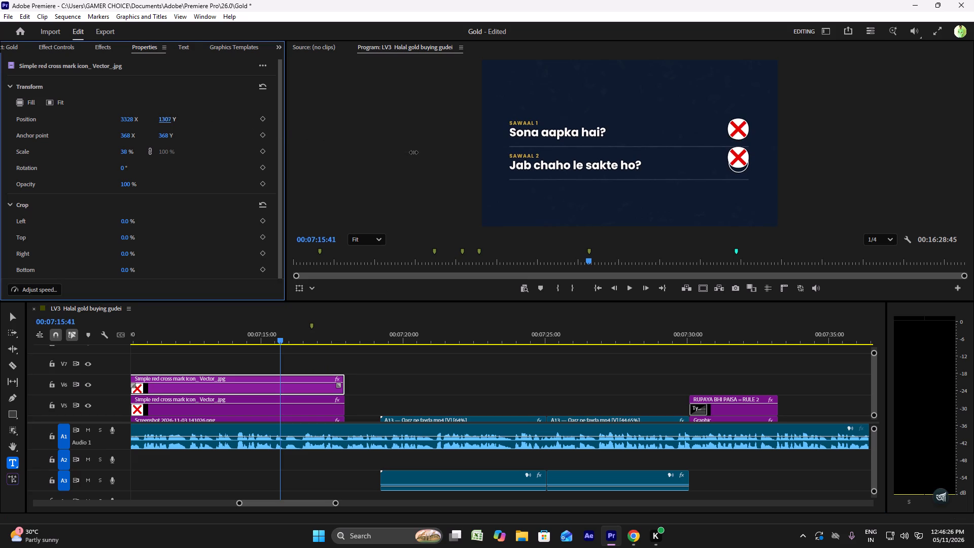
pyautogui.moveTo(413, 152); pyautogui.dragTo(427, 153)
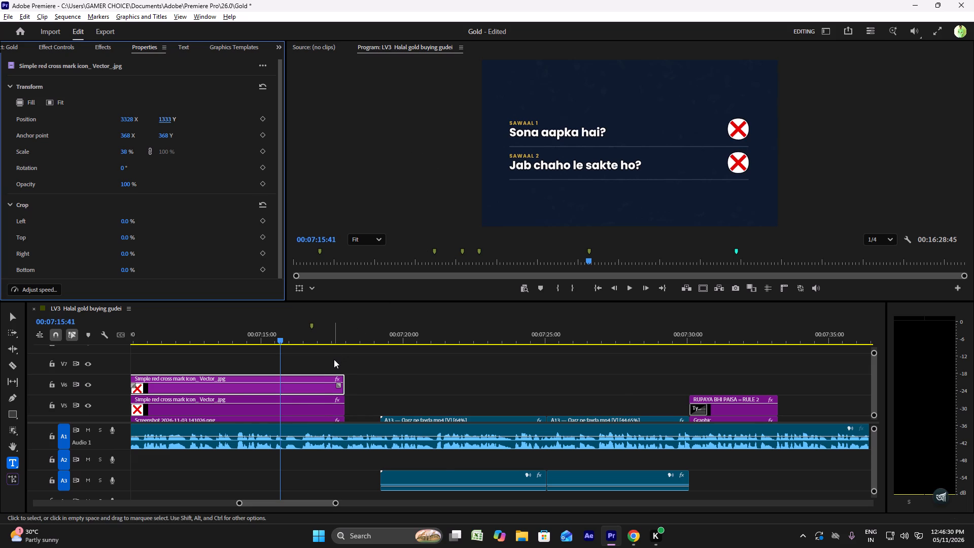
# Replace the Gold ETF card's V5 cross with the copied larger cross, starting at about 00:10:55:41 and ending with the card.
pyautogui.keyDown('alt'); pyautogui.scroll(-6, 334, 359); pyautogui.keyUp('alt')
pyautogui.click(737, 258)
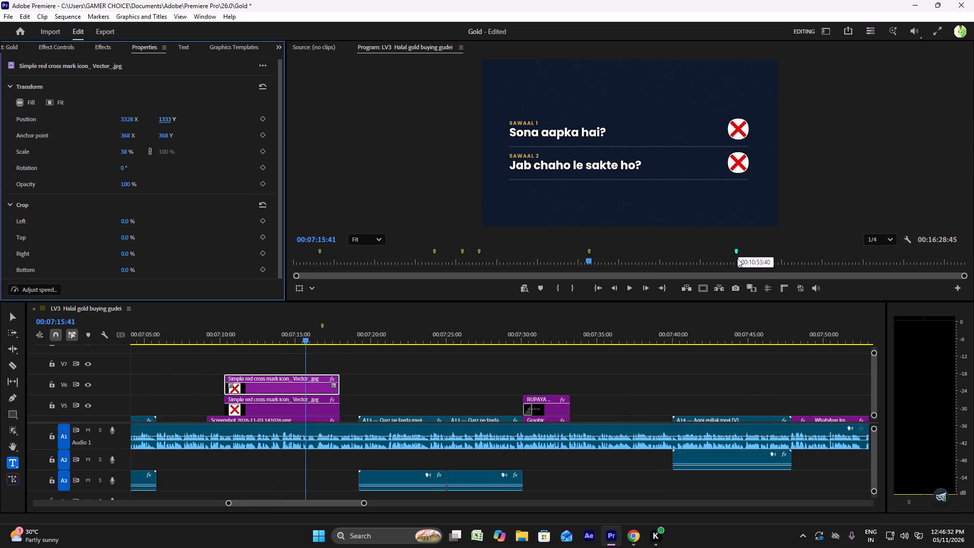
pyautogui.click(737, 254)
pyautogui.click(735, 254)
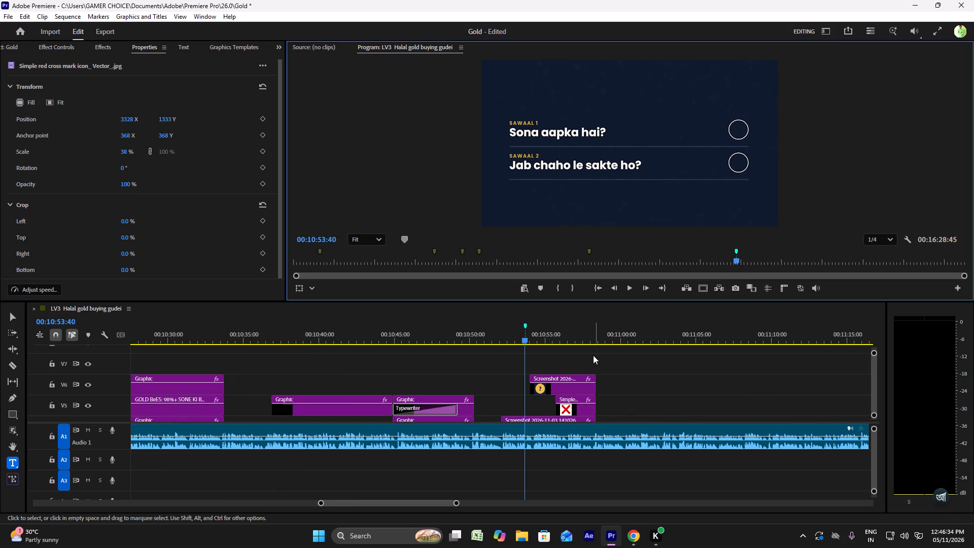
pyautogui.doubleClick(627, 338)
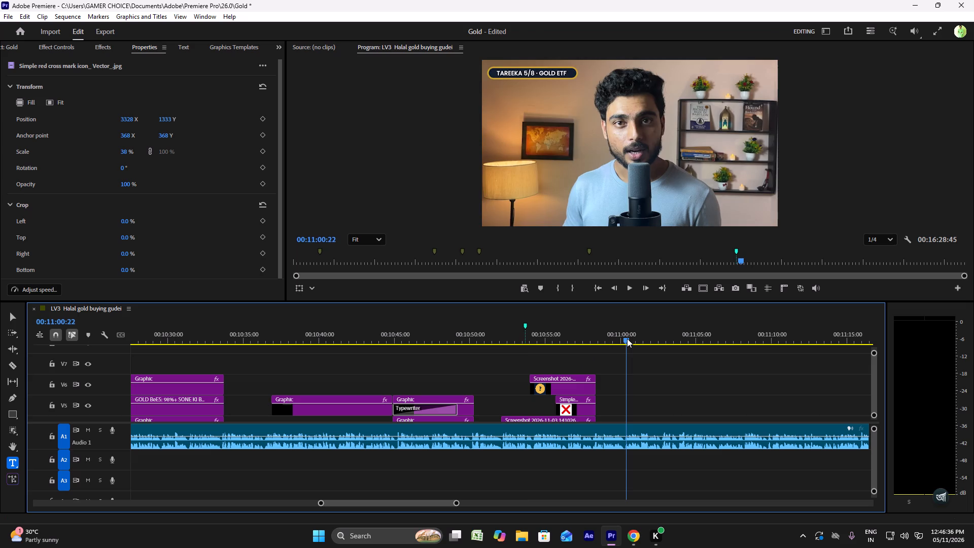
pyautogui.hotkey('ctrl', 'v')
pyautogui.moveTo(654, 414); pyautogui.dragTo(585, 412)
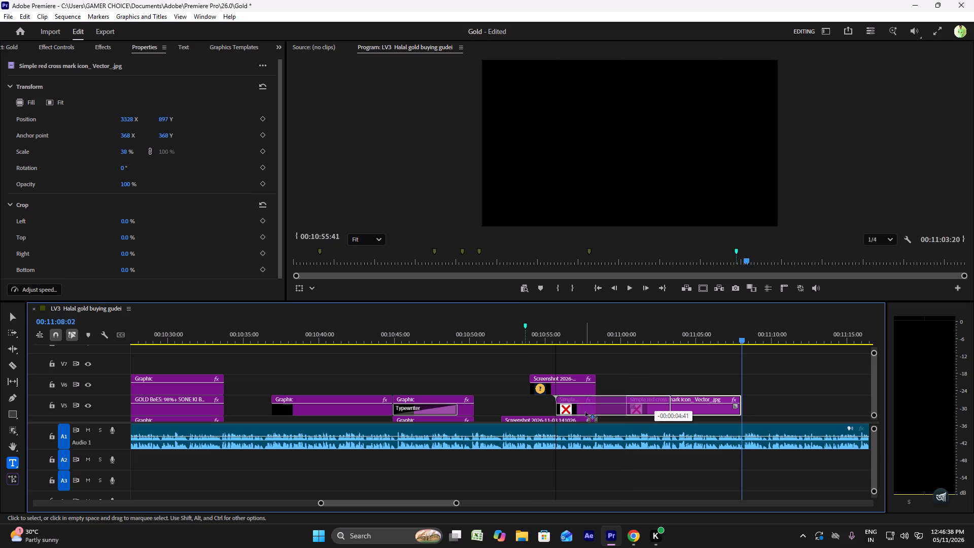
pyautogui.moveTo(585, 412); pyautogui.dragTo(585, 411)
pyautogui.moveTo(673, 401); pyautogui.dragTo(603, 401)
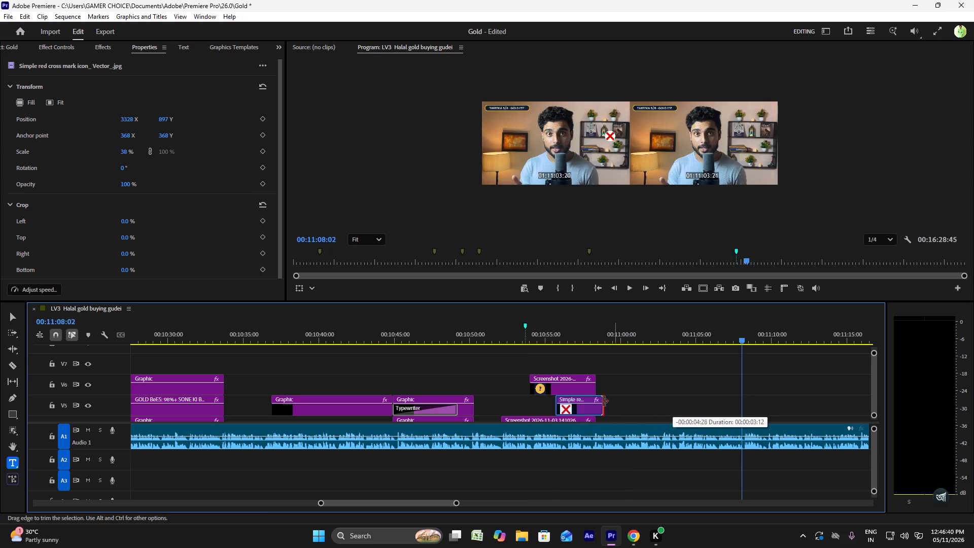
pyautogui.moveTo(603, 401); pyautogui.dragTo(599, 401)
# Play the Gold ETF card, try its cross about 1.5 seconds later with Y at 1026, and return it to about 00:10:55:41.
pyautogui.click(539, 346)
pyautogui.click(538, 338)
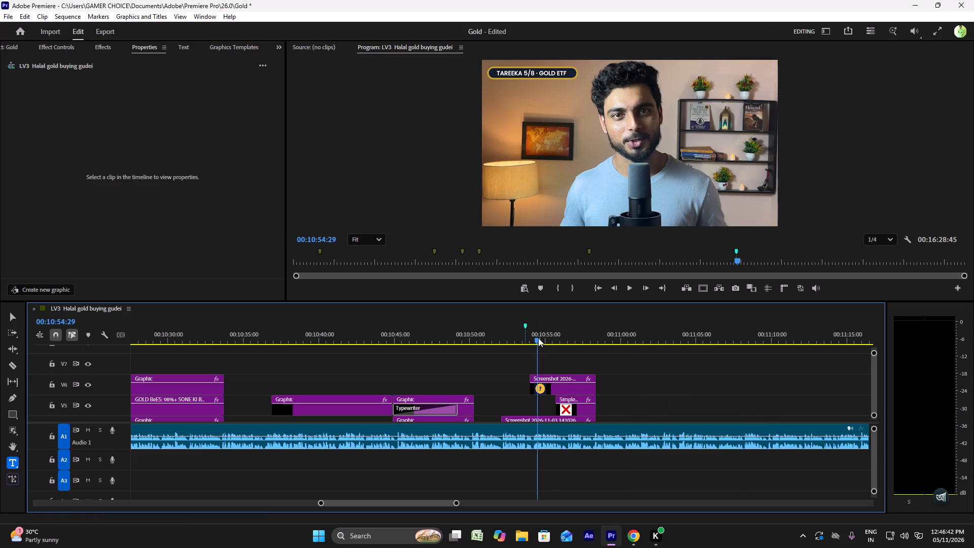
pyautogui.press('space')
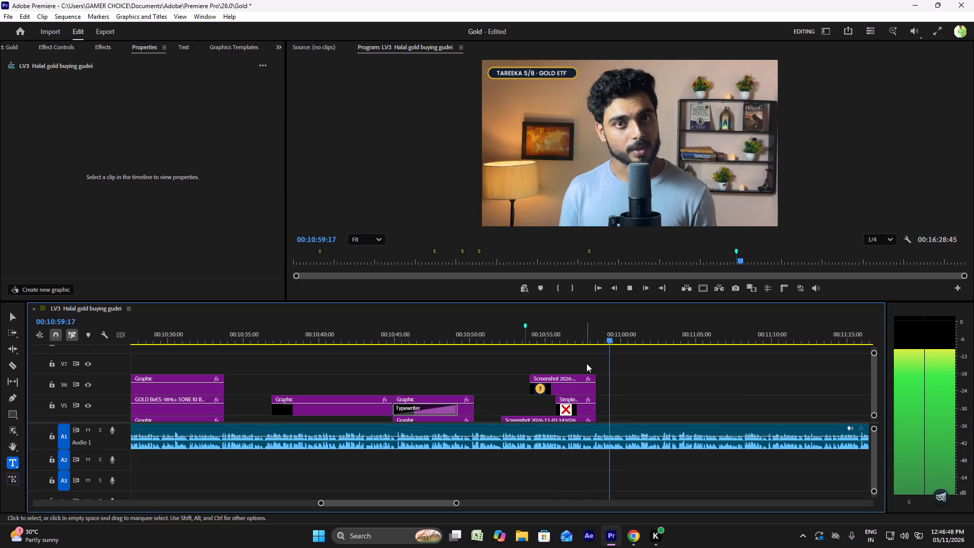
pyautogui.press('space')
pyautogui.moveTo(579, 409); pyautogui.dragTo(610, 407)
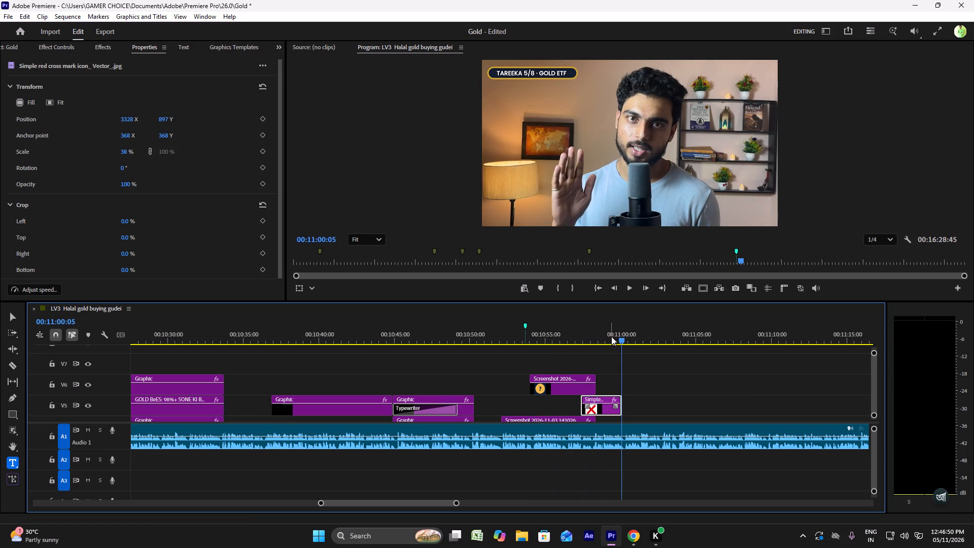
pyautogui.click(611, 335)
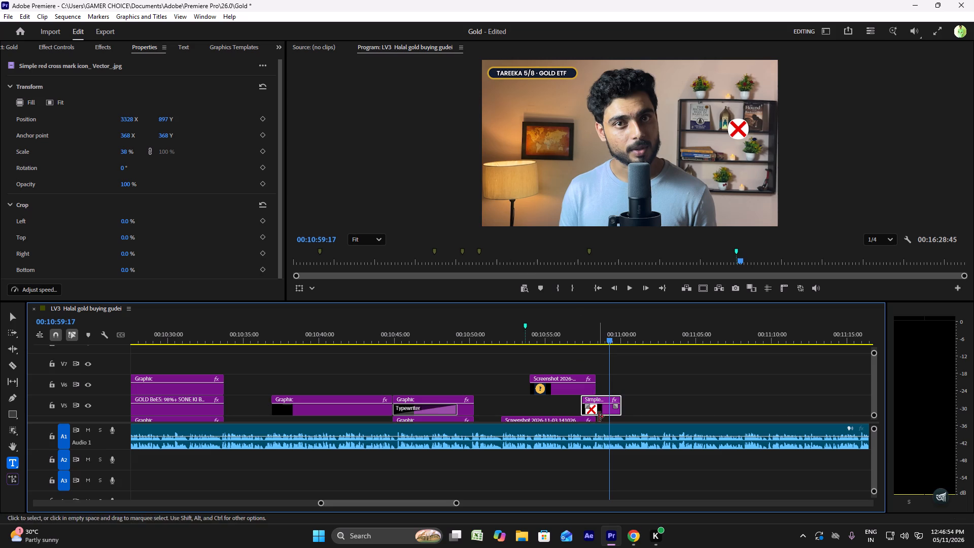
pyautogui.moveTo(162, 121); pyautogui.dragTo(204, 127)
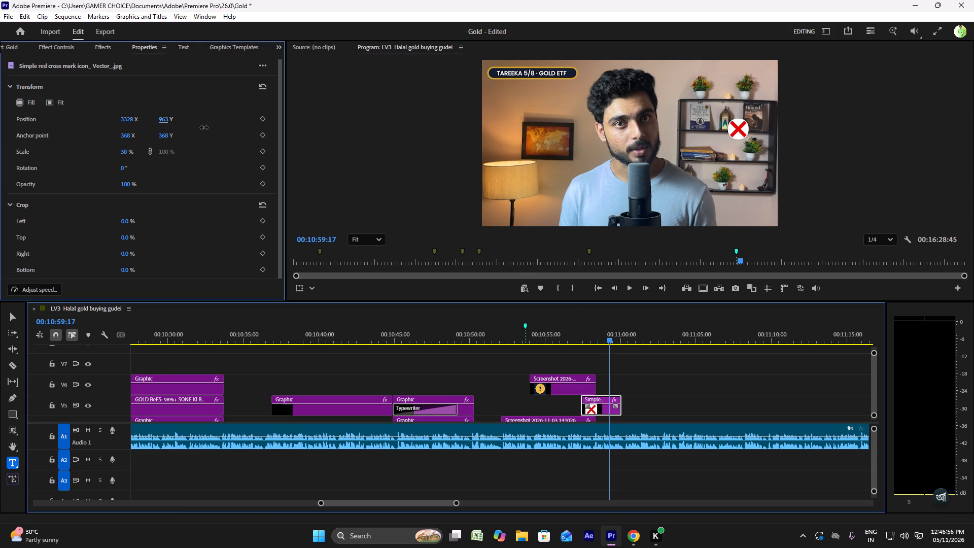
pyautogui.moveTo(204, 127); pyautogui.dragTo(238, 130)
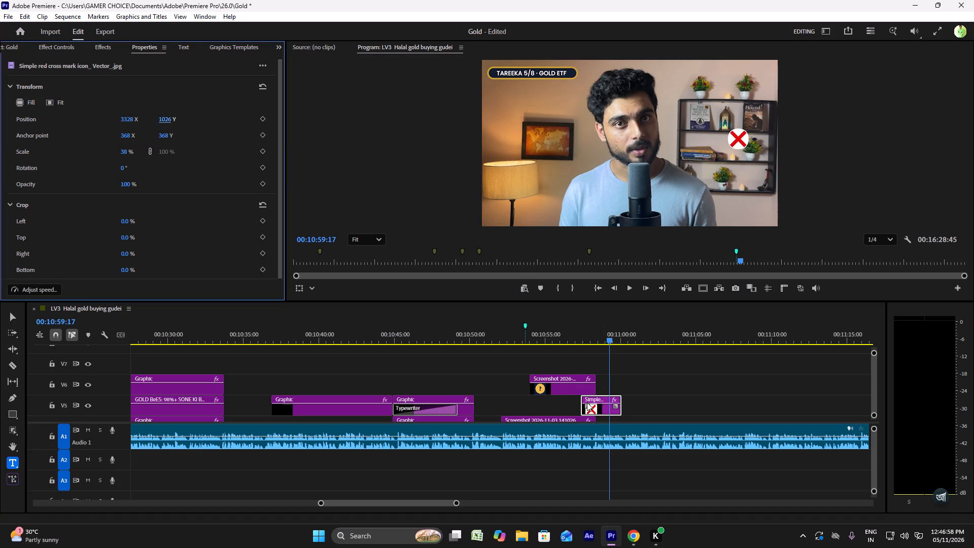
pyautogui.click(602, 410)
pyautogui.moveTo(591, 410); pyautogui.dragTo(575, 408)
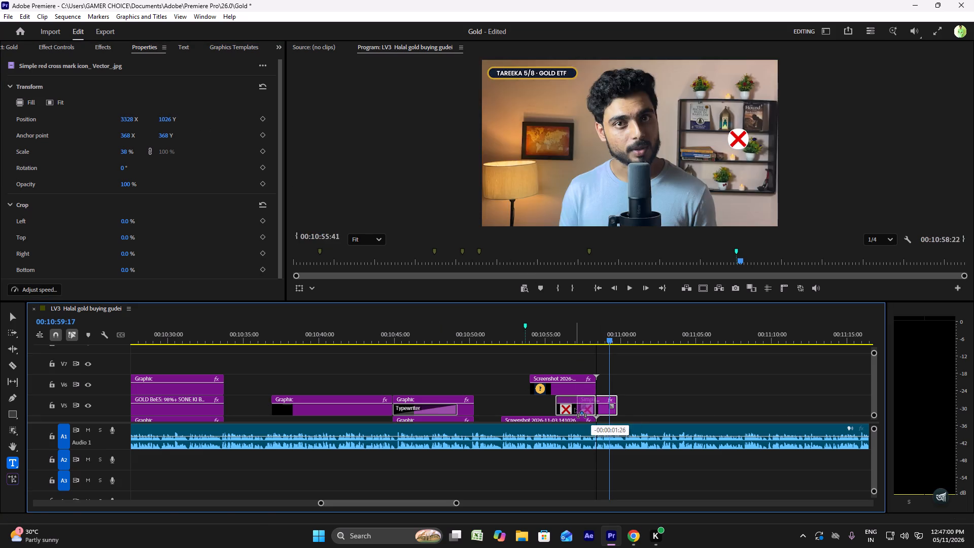
# Set the Gold ETF card cross's Y position to 1325 so it covers the SAWAAL 2 circle.
pyautogui.click(575, 337)
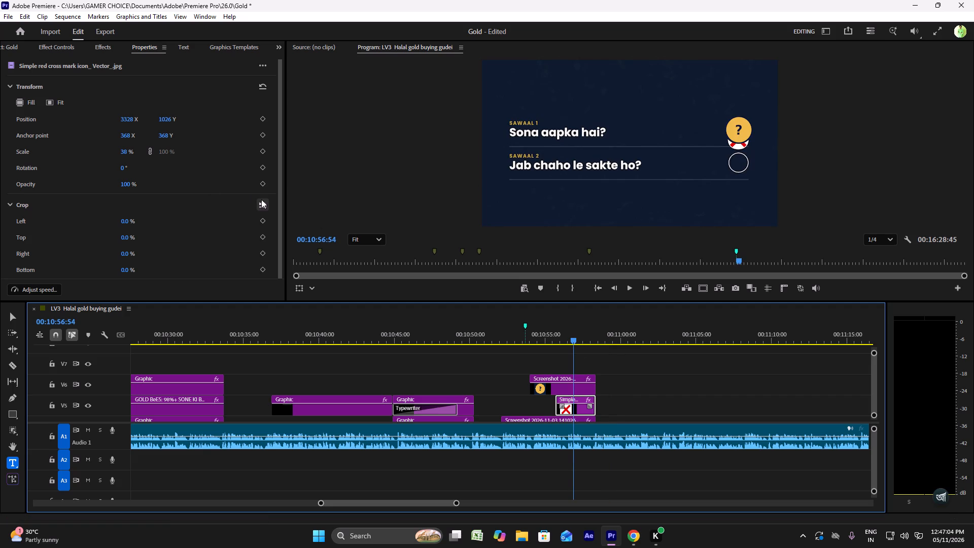
pyautogui.moveTo(162, 119); pyautogui.dragTo(163, 119)
pyautogui.moveTo(163, 119); pyautogui.dragTo(256, 120)
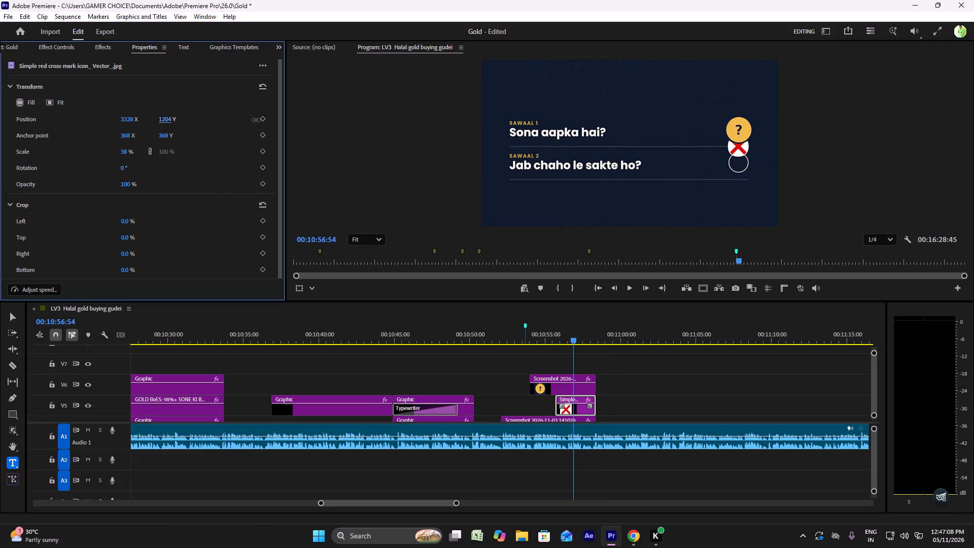
pyautogui.moveTo(256, 120); pyautogui.dragTo(302, 118)
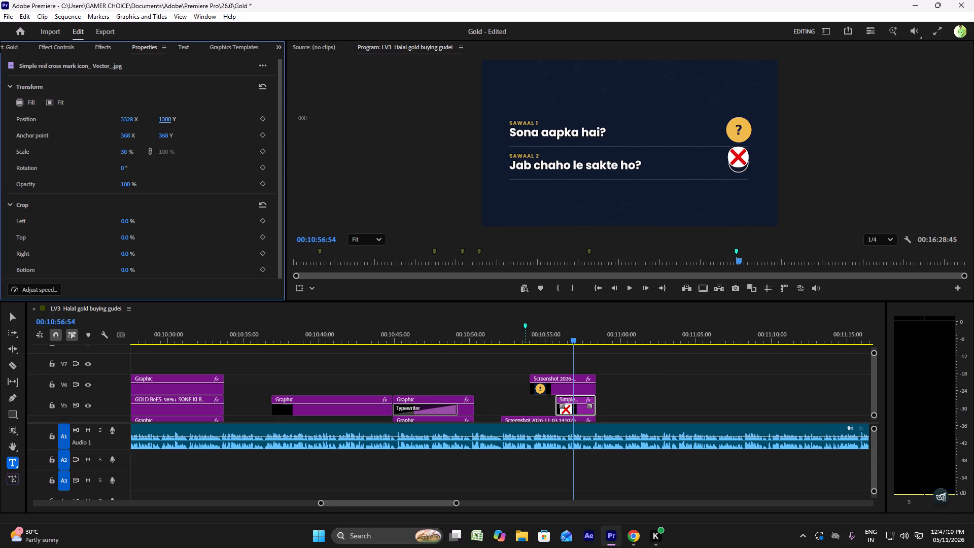
pyautogui.moveTo(302, 118); pyautogui.dragTo(311, 117)
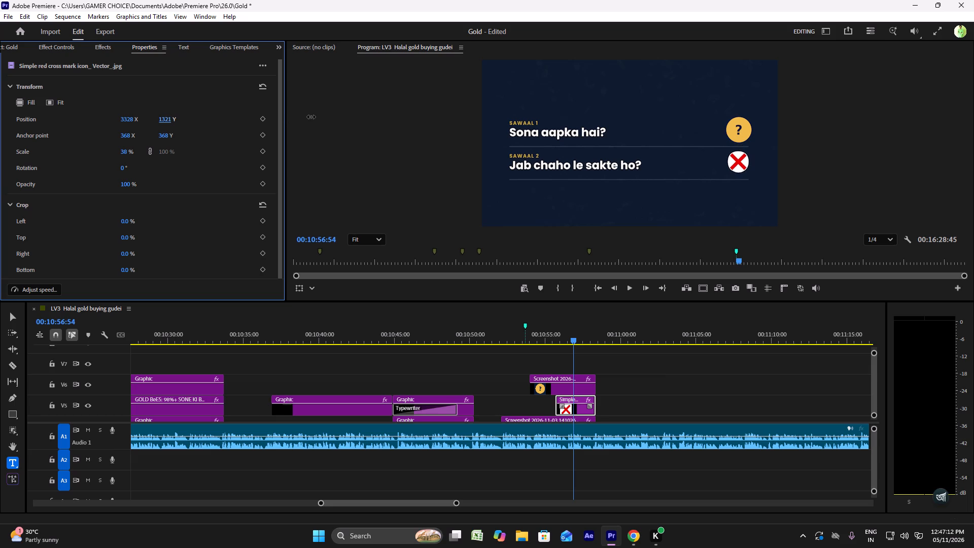
pyautogui.moveTo(311, 117); pyautogui.dragTo(313, 117)
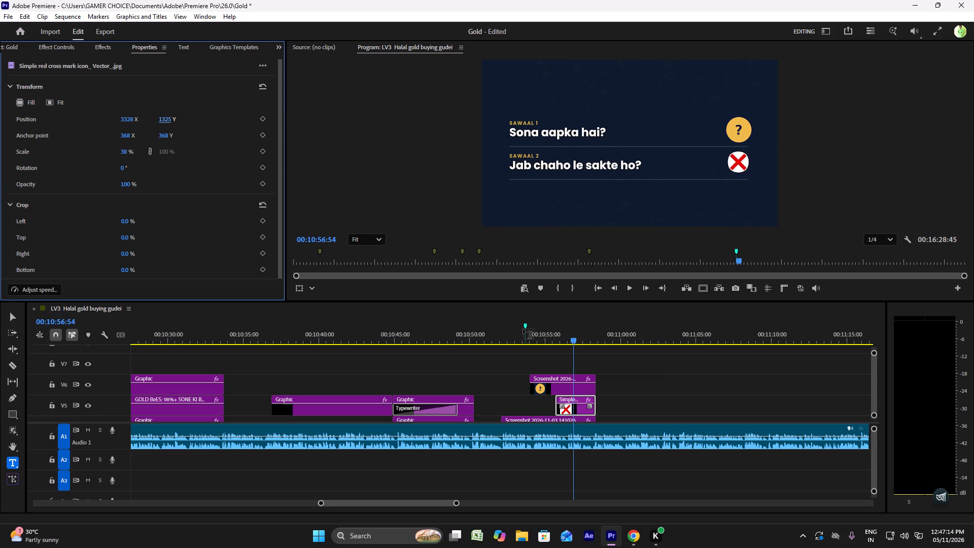
# Play the Gold ETF card, shift its cross about 1.5 seconds later to start at about 00:10:57, and trim its end to the card's end.
pyautogui.click(523, 329)
pyautogui.click(508, 332)
pyautogui.press('space')
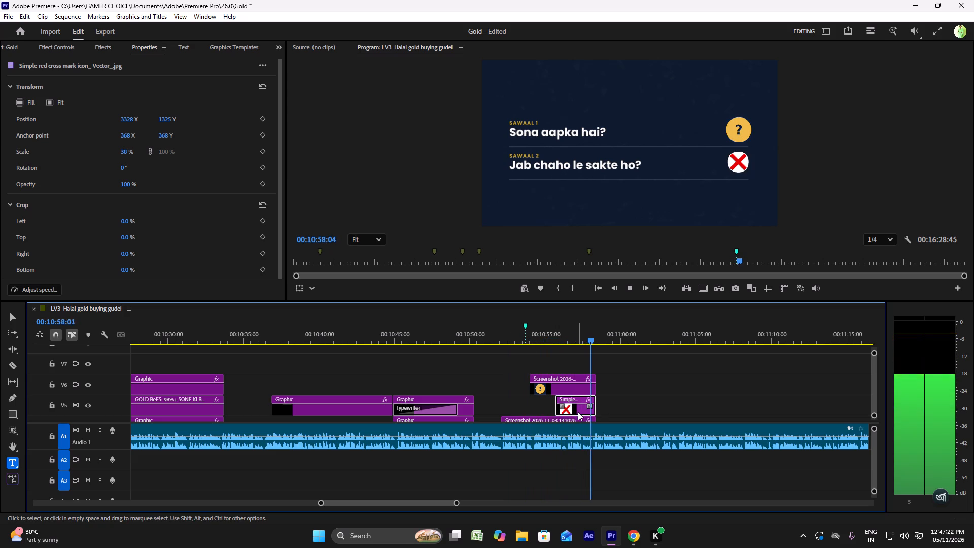
pyautogui.press('space')
pyautogui.moveTo(578, 412); pyautogui.dragTo(601, 407)
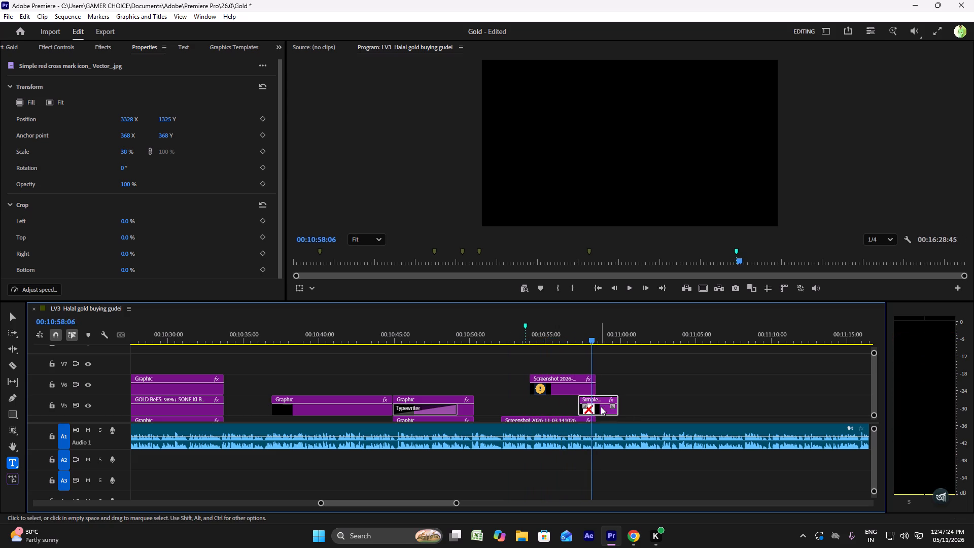
pyautogui.click(565, 342)
pyautogui.press('space')
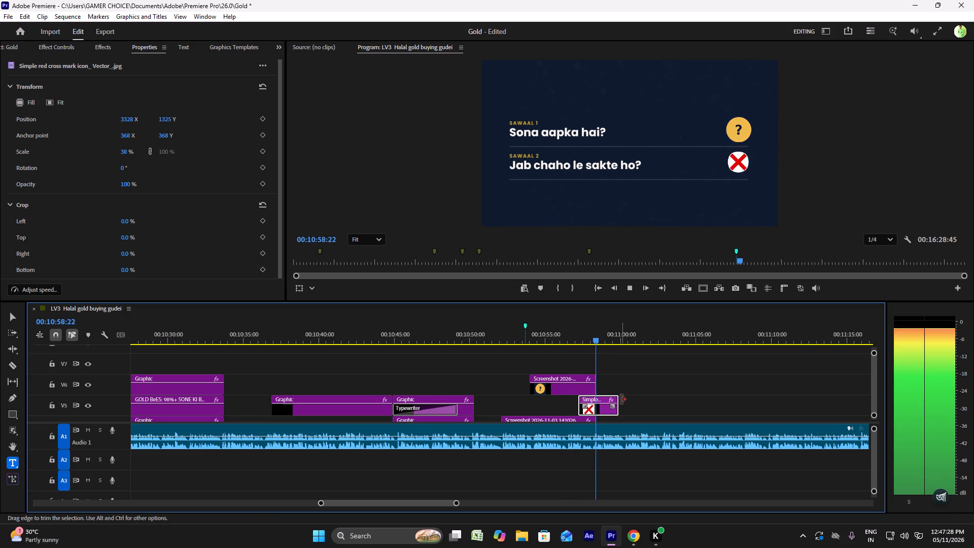
pyautogui.moveTo(621, 400); pyautogui.dragTo(601, 399)
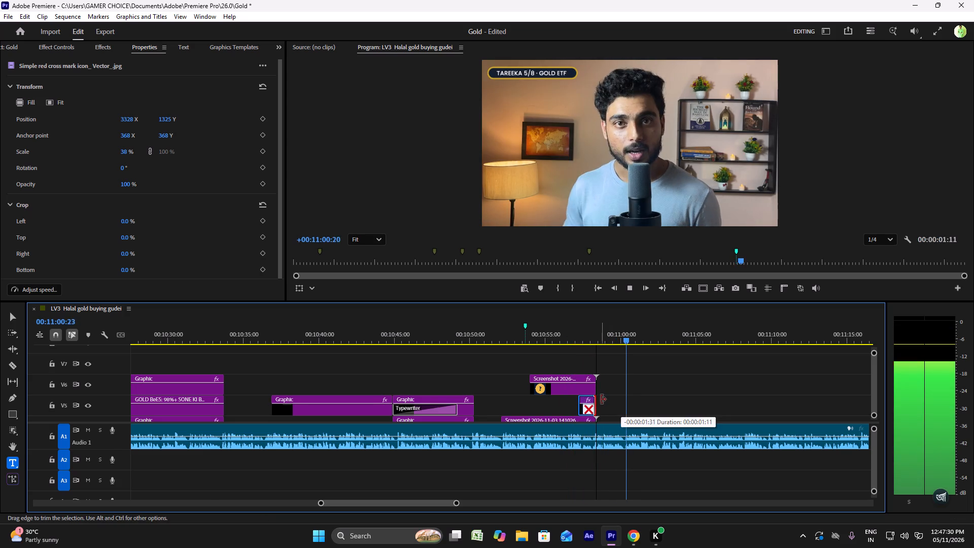
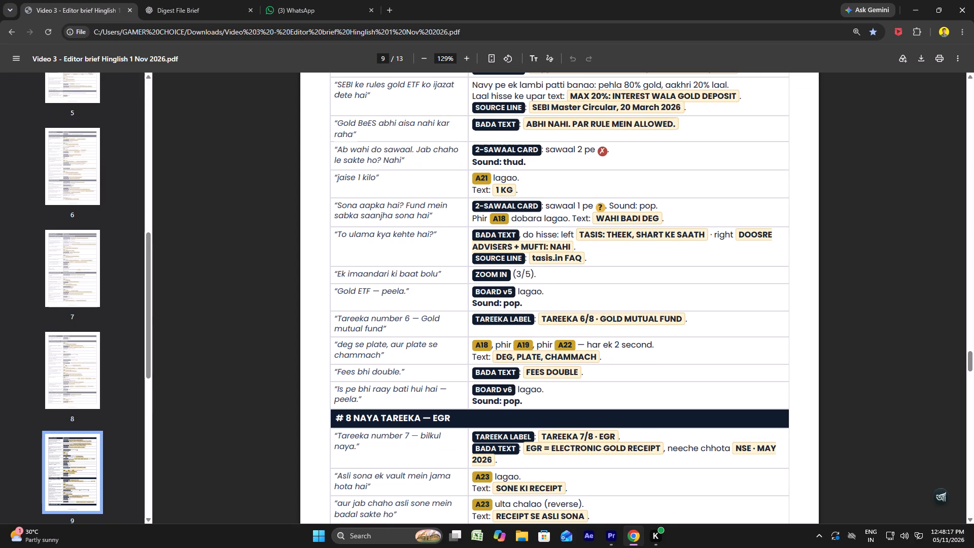
# Copy the text WAHI BADI DEG from the brief's "Sona aapka hai?" row.
pyautogui.moveTo(600, 222); pyautogui.dragTo(661, 221)
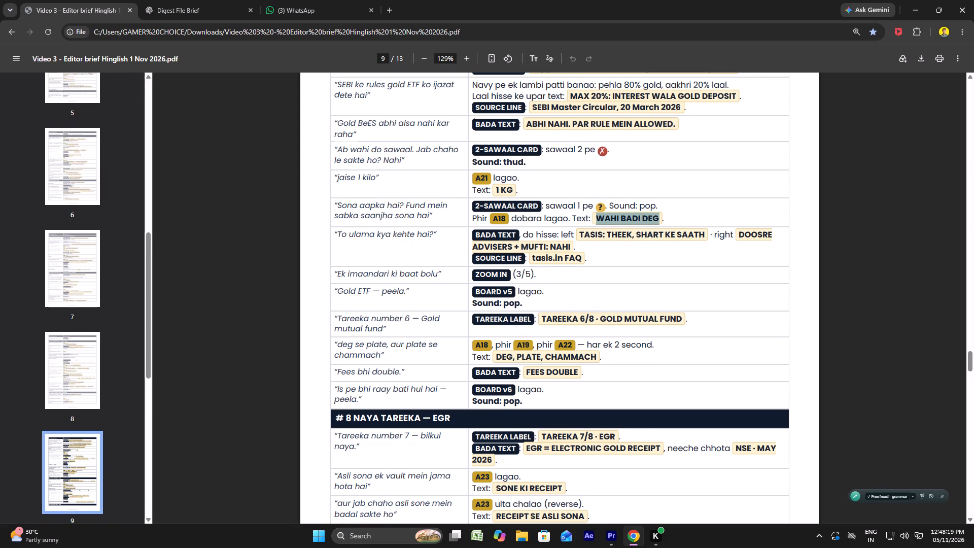
pyautogui.rightClick(647, 219)
pyautogui.click(663, 229)
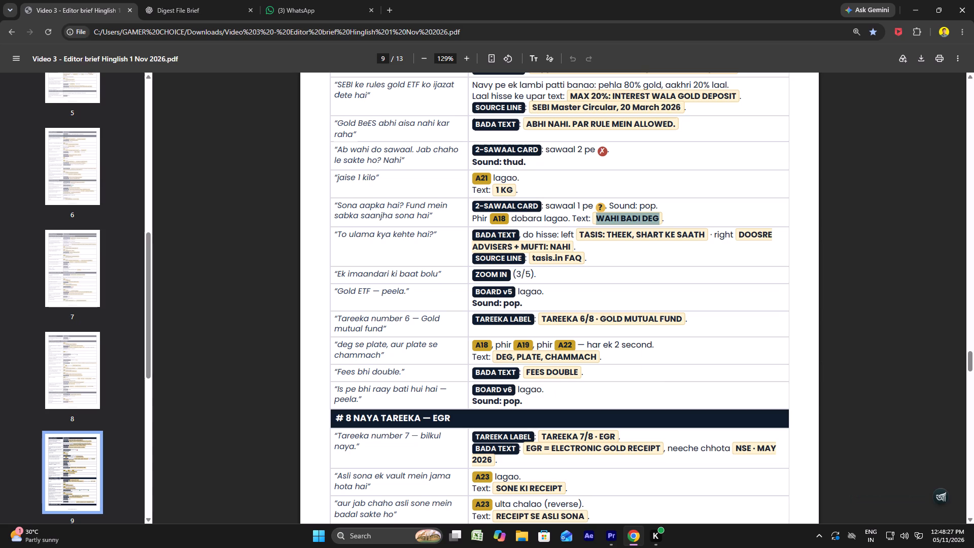
# Switch to Premiere, play the narration around the question card, and place A18 — Biryani ki deg.mp4 on V7 at about 00:11:01.
pyautogui.click(614, 539)
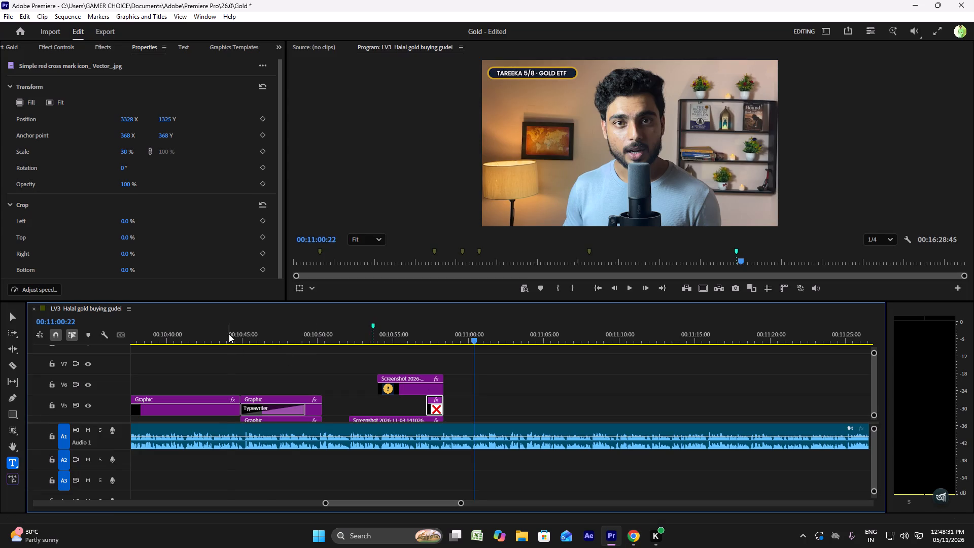
pyautogui.click(229, 334)
pyautogui.press('space')
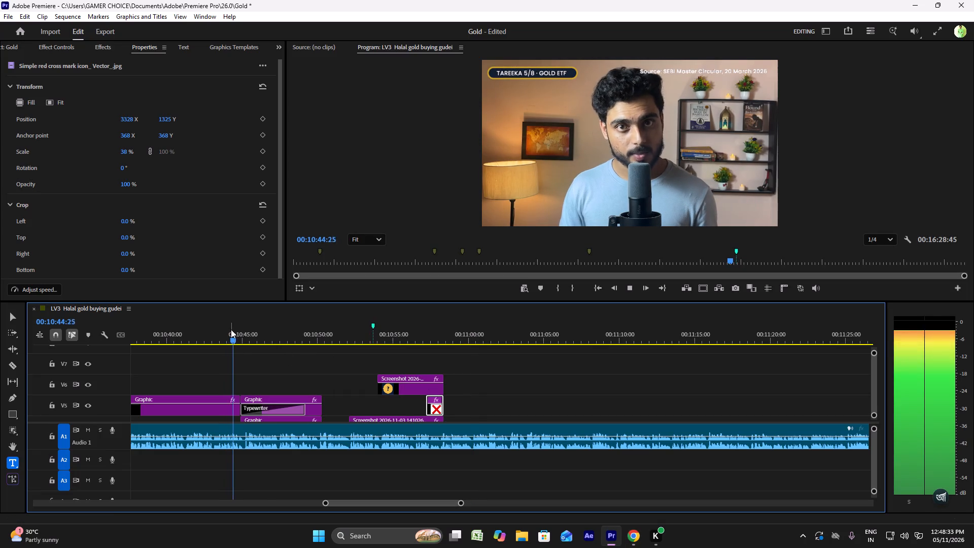
pyautogui.click(345, 336)
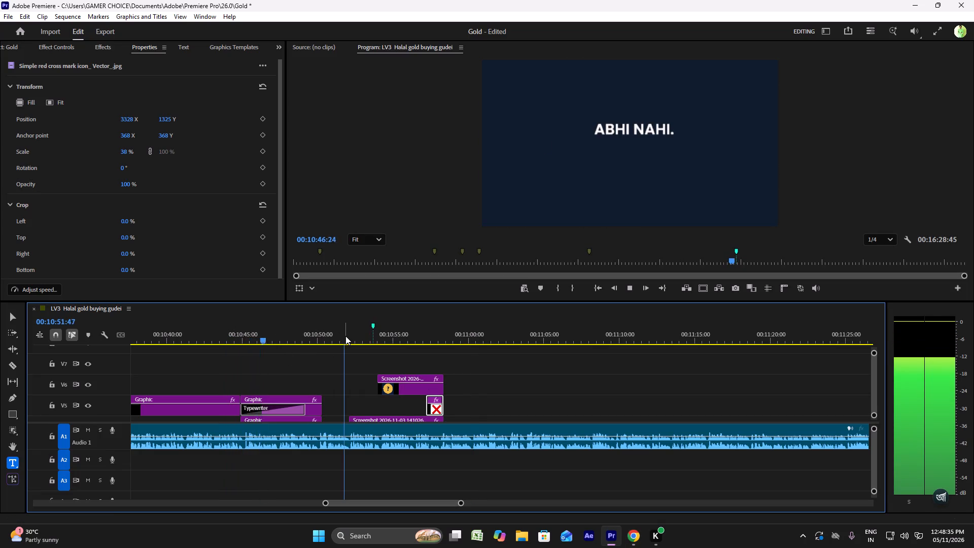
pyautogui.press('space')
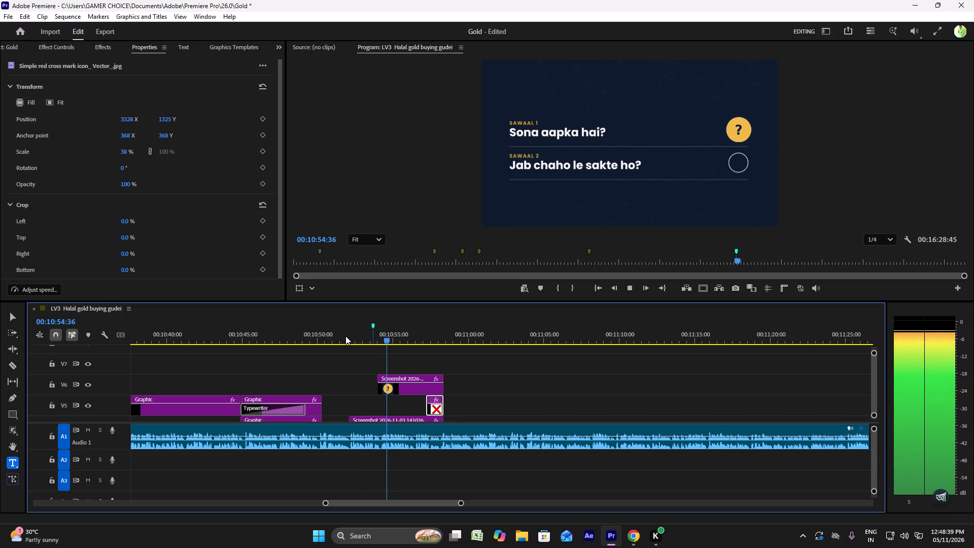
pyautogui.press('space')
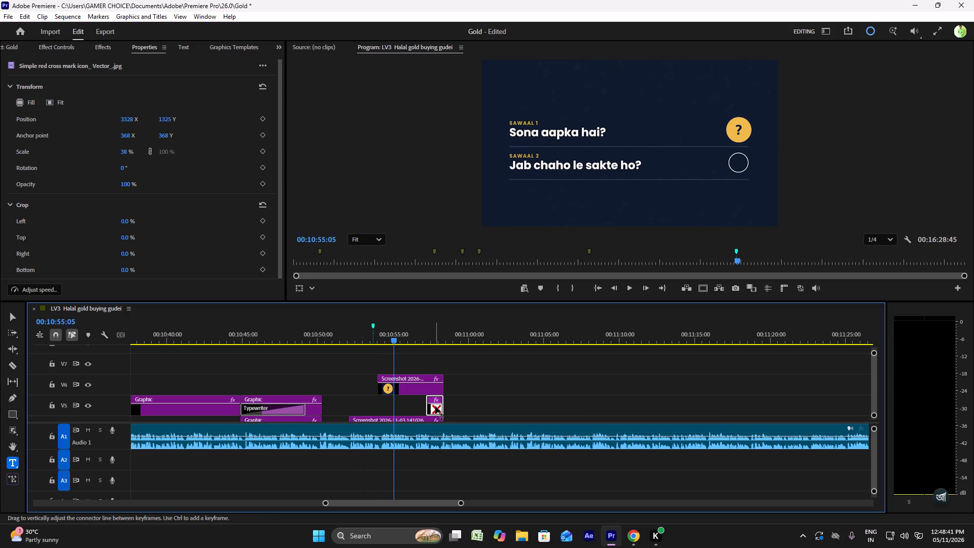
pyautogui.click(16, 42)
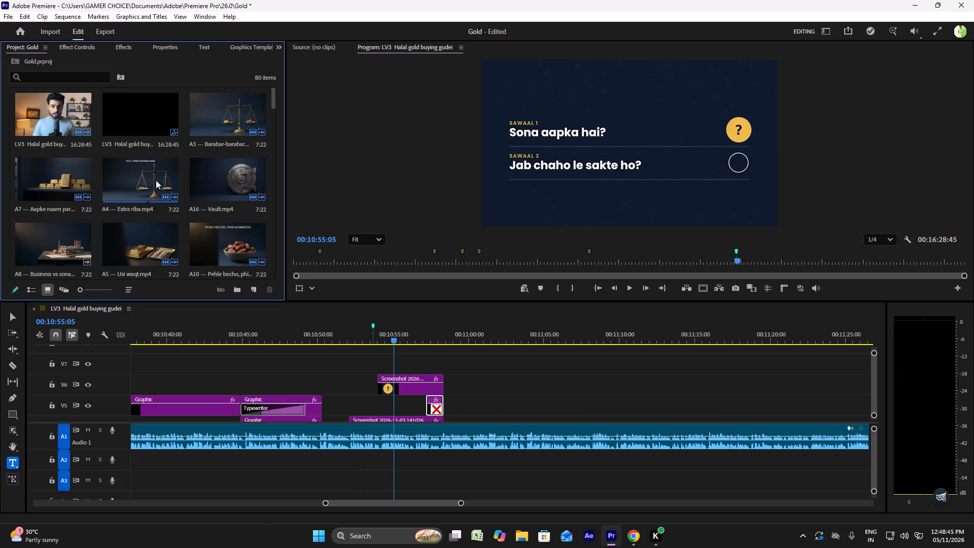
pyautogui.click(643, 537)
pyautogui.click(618, 533)
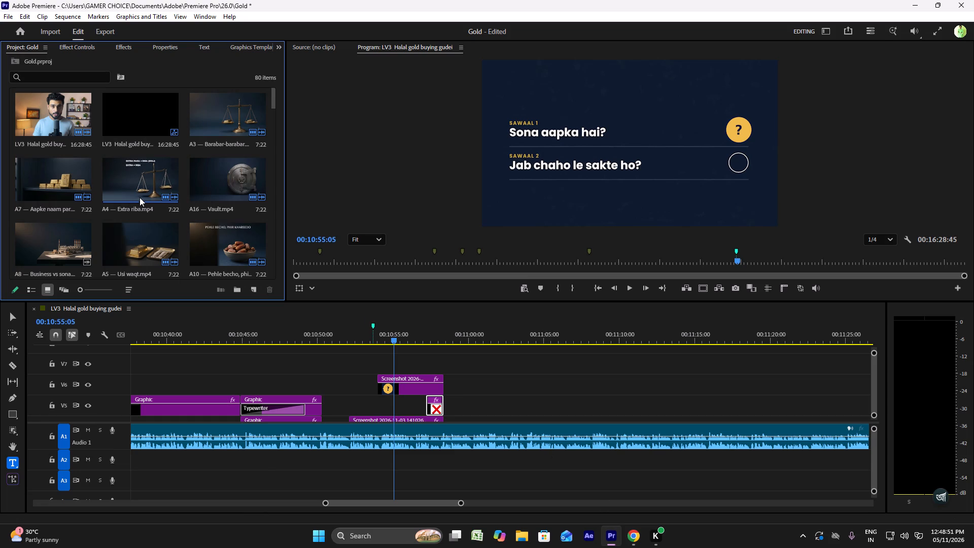
pyautogui.scroll(-1, 140, 197)
pyautogui.scroll(2, 140, 197)
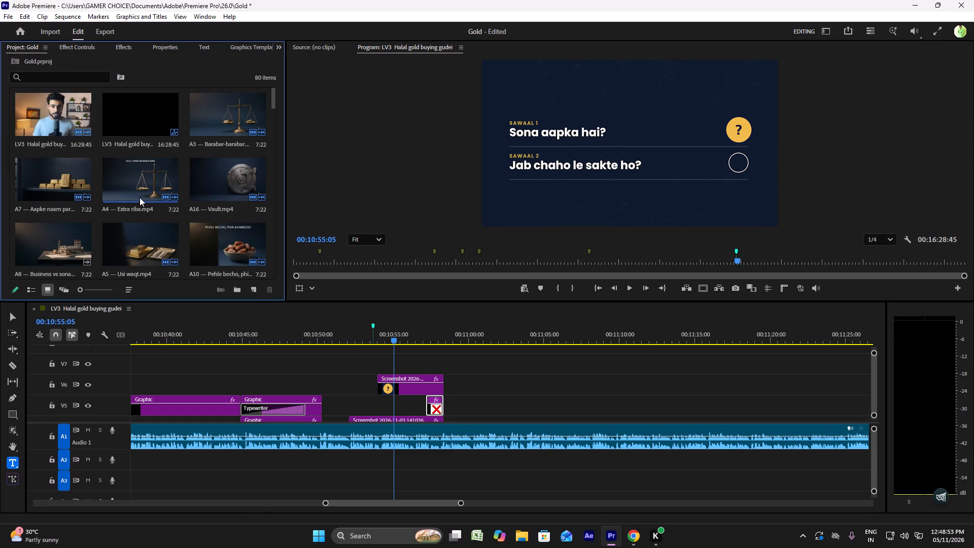
pyautogui.scroll(-2, 163, 198)
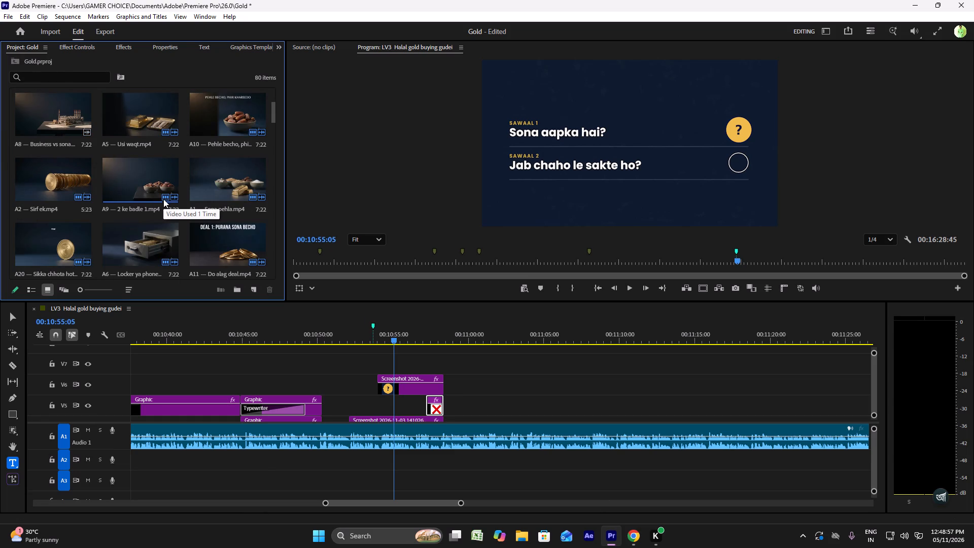
pyautogui.scroll(-2, 163, 199)
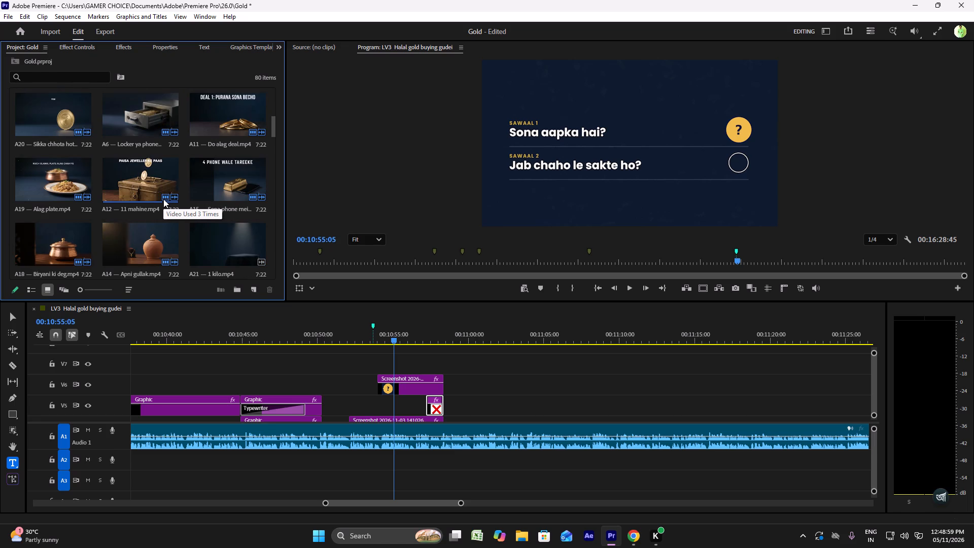
pyautogui.moveTo(49, 244); pyautogui.dragTo(295, 265)
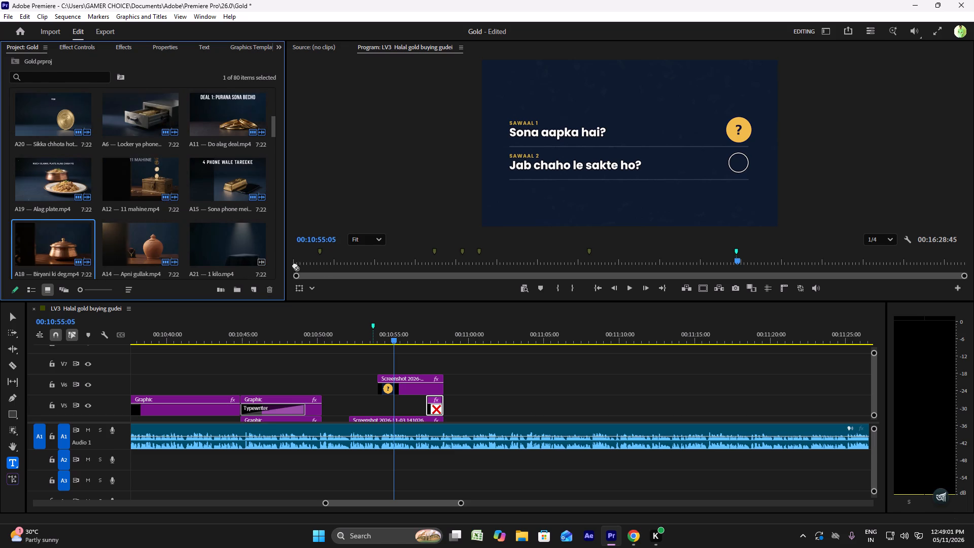
pyautogui.moveTo(295, 265); pyautogui.dragTo(484, 360)
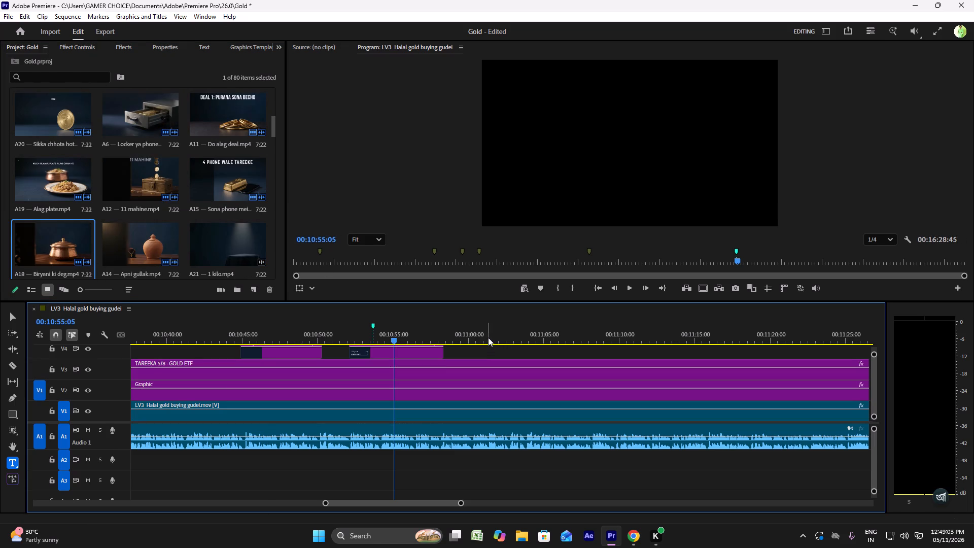
# Scrub through the placed Biryani ki deg clip with the narration from about 00:11:02 to 00:11:08.
pyautogui.keyDown('alt'); pyautogui.scroll(-12, 498, 338); pyautogui.keyUp('alt')
pyautogui.scroll(4, 497, 340)
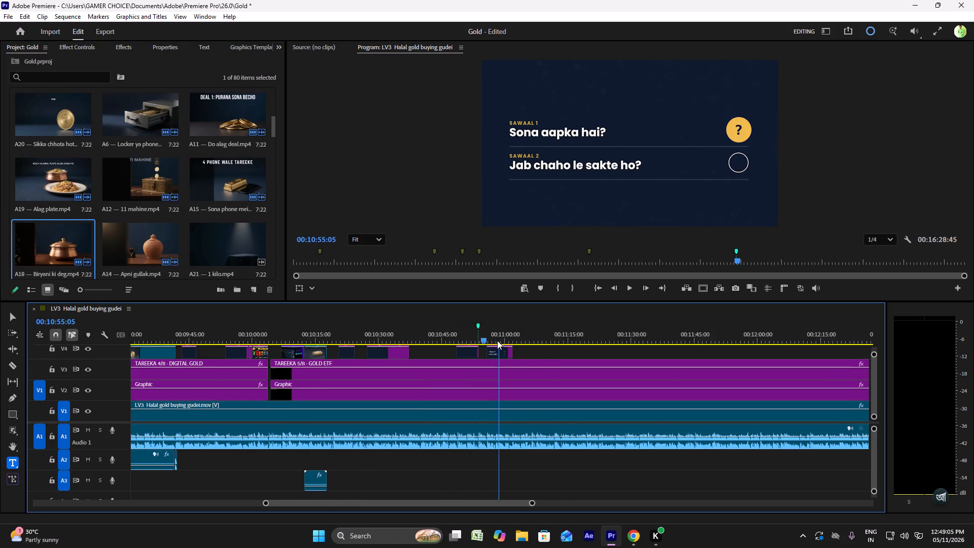
pyautogui.scroll(1, 497, 340)
pyautogui.keyDown('ctrl'); pyautogui.scroll(5, 516, 348); pyautogui.keyUp('ctrl')
pyautogui.keyDown('ctrl'); pyautogui.scroll(5, 581, 354); pyautogui.keyUp('ctrl')
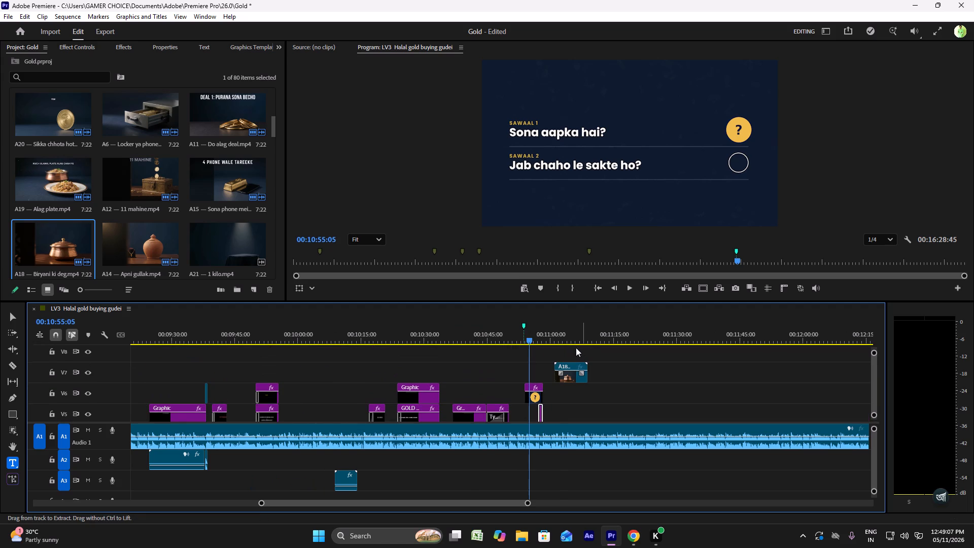
pyautogui.click(561, 334)
pyautogui.moveTo(561, 335); pyautogui.dragTo(562, 336)
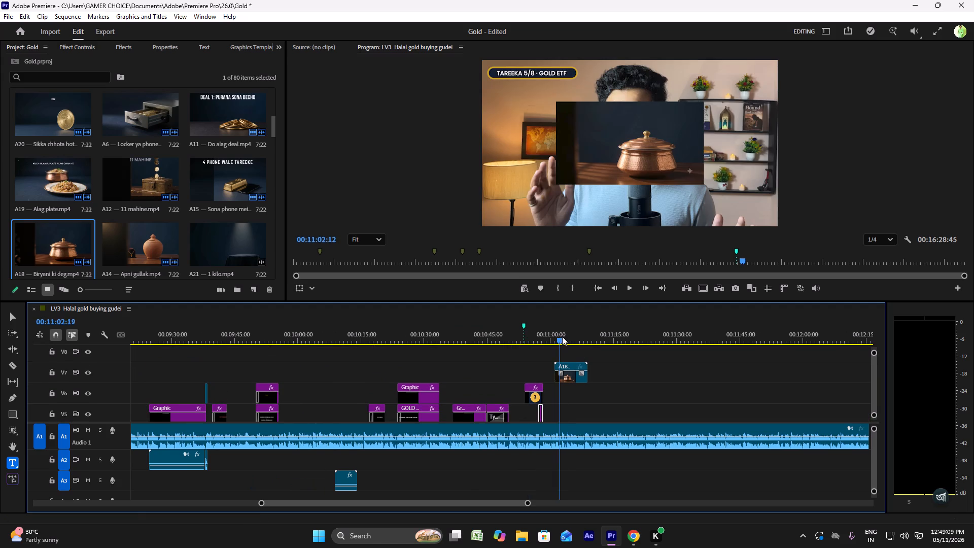
pyautogui.moveTo(562, 336); pyautogui.dragTo(582, 340)
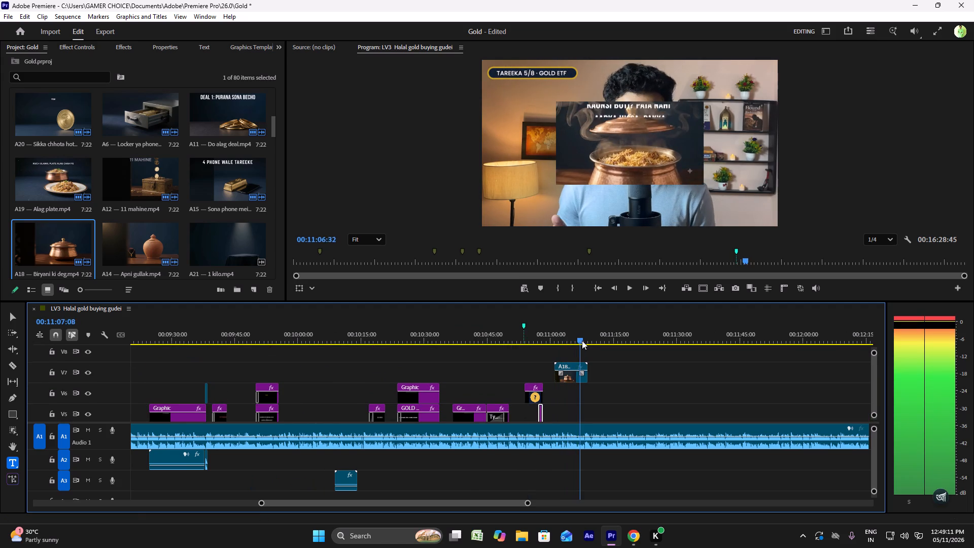
pyautogui.moveTo(582, 340); pyautogui.dragTo(587, 340)
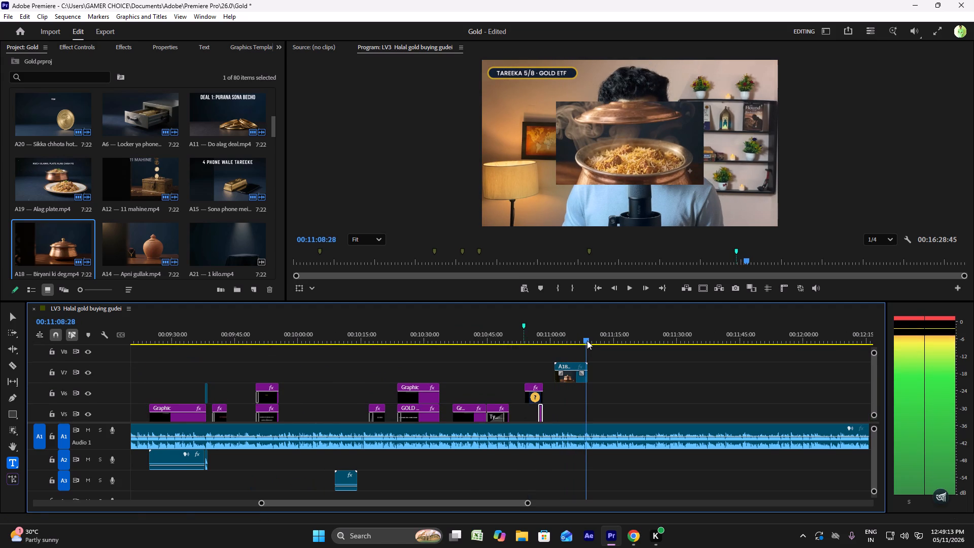
pyautogui.moveTo(587, 340); pyautogui.dragTo(587, 340)
# Play the question card from about 00:10:53 and move the Biryani ki deg clip earlier to start at about 00:10:55:26.
pyautogui.click(556, 365)
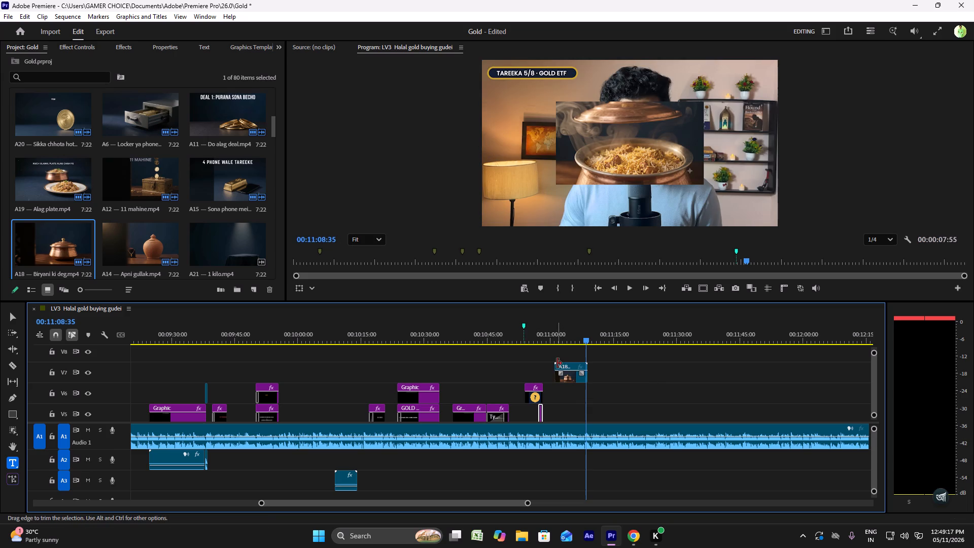
pyautogui.moveTo(557, 363); pyautogui.dragTo(549, 365)
pyautogui.keyDown('alt'); pyautogui.scroll(15, 564, 371); pyautogui.keyUp('alt')
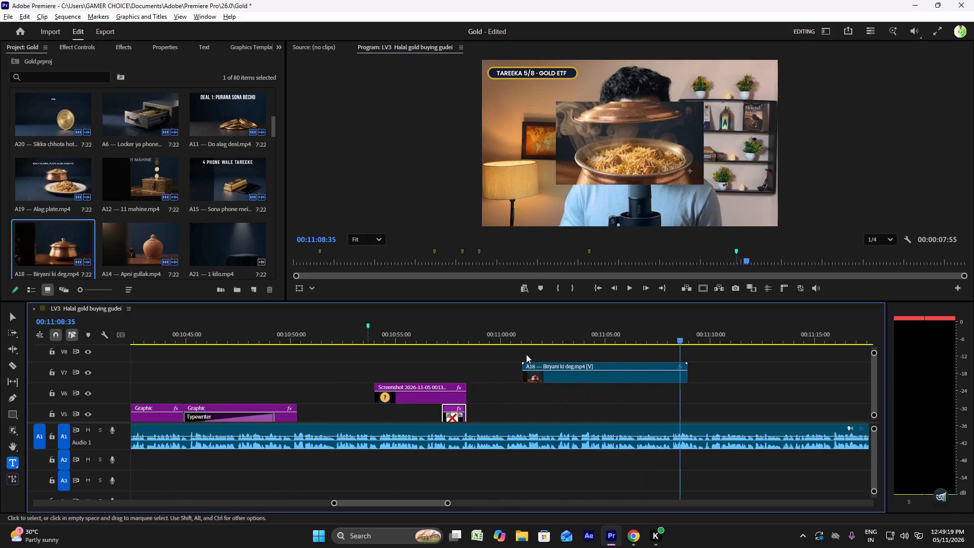
pyautogui.click(347, 326)
pyautogui.press('space')
pyautogui.click(351, 331)
pyautogui.press('space')
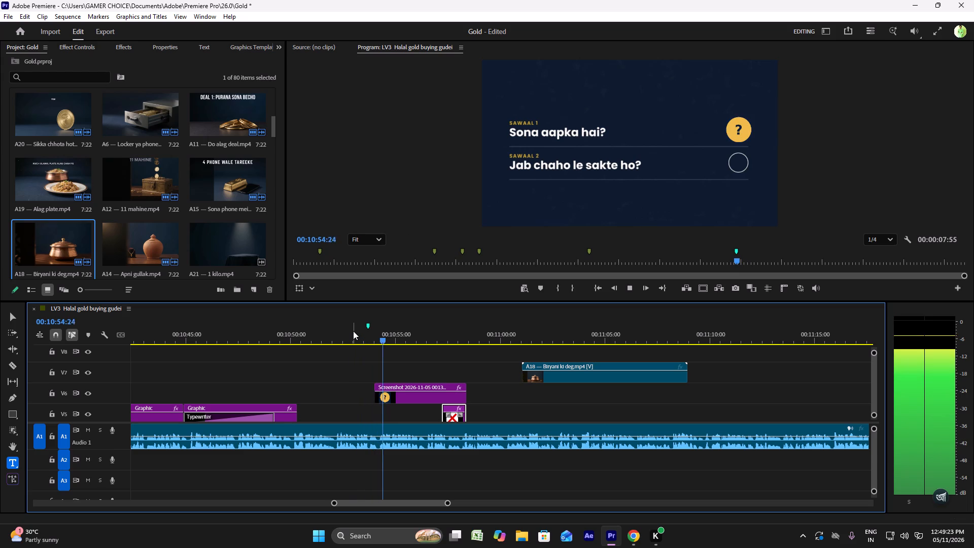
pyautogui.press('space')
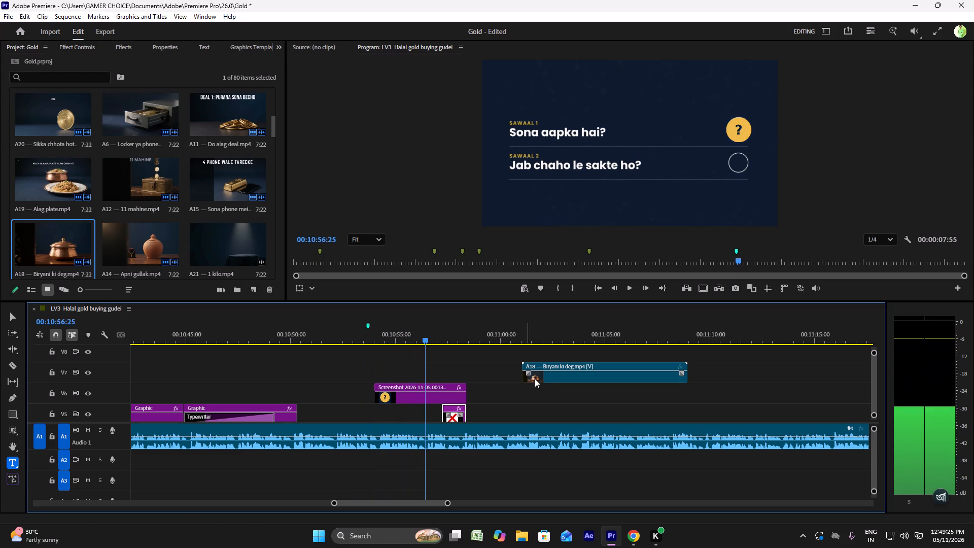
pyautogui.moveTo(551, 381); pyautogui.dragTo(434, 379)
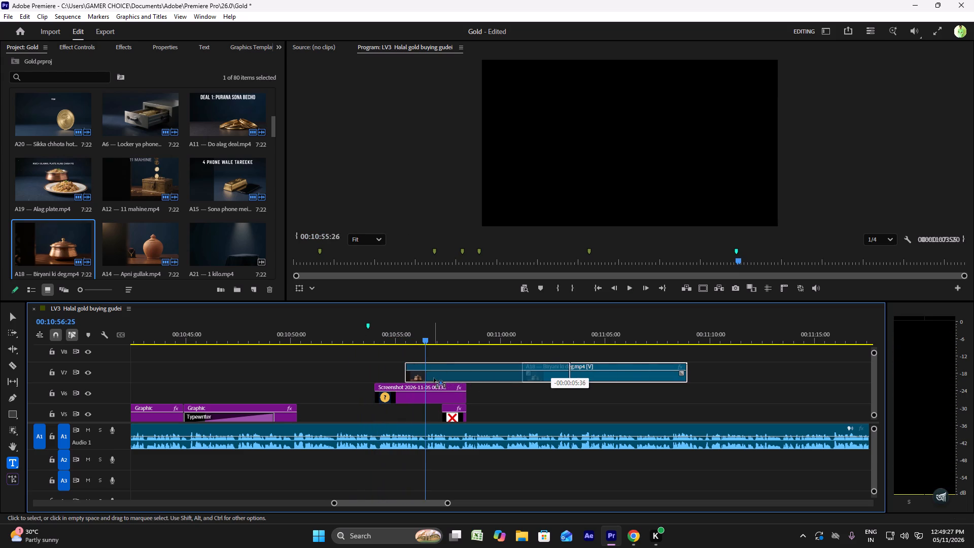
# Check the narration around 00:10:54 and shift the Biryani ki deg clip earlier in two passes to about 00:10:54:27.
pyautogui.click(389, 335)
pyautogui.press('space')
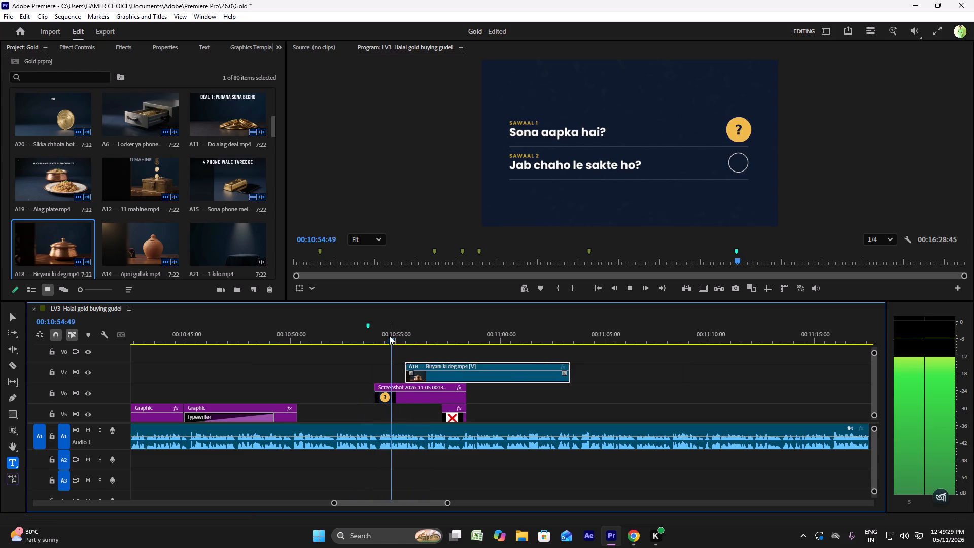
pyautogui.press('space')
pyautogui.moveTo(450, 376); pyautogui.dragTo(434, 377)
pyautogui.click(376, 338)
pyautogui.press('space')
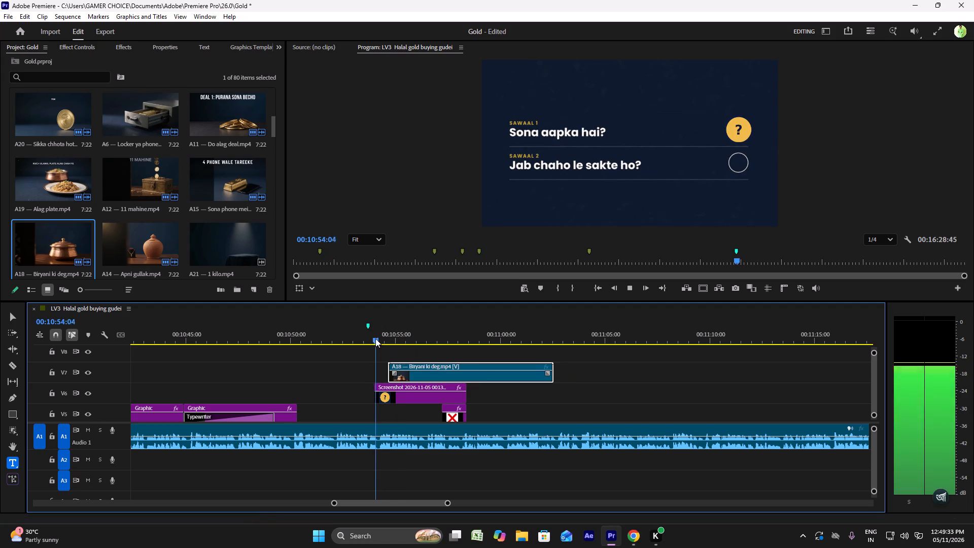
pyautogui.press('space')
pyautogui.click(421, 376)
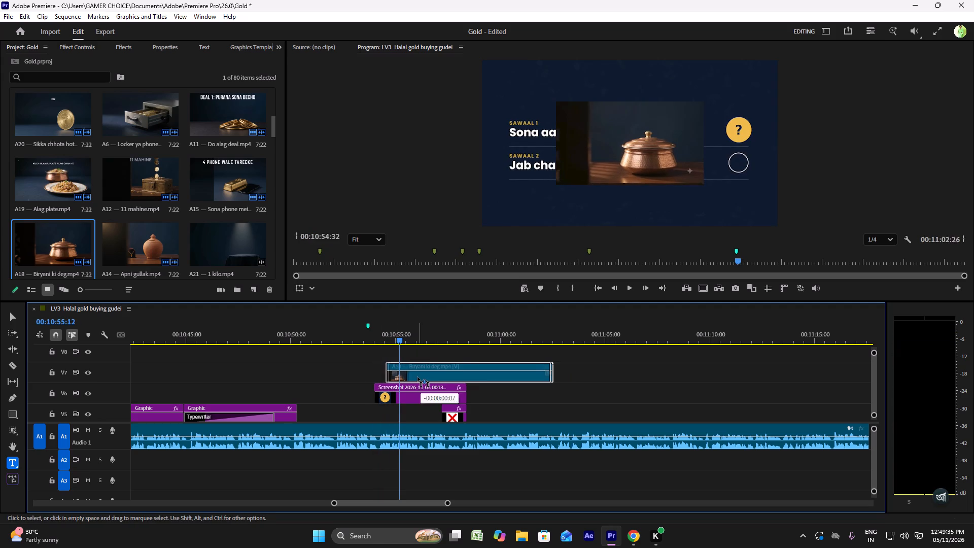
# Nudge the Biryani ki deg clip's start to about 00:10:54:20 and play it against the narration.
pyautogui.click(377, 340)
pyautogui.press('space')
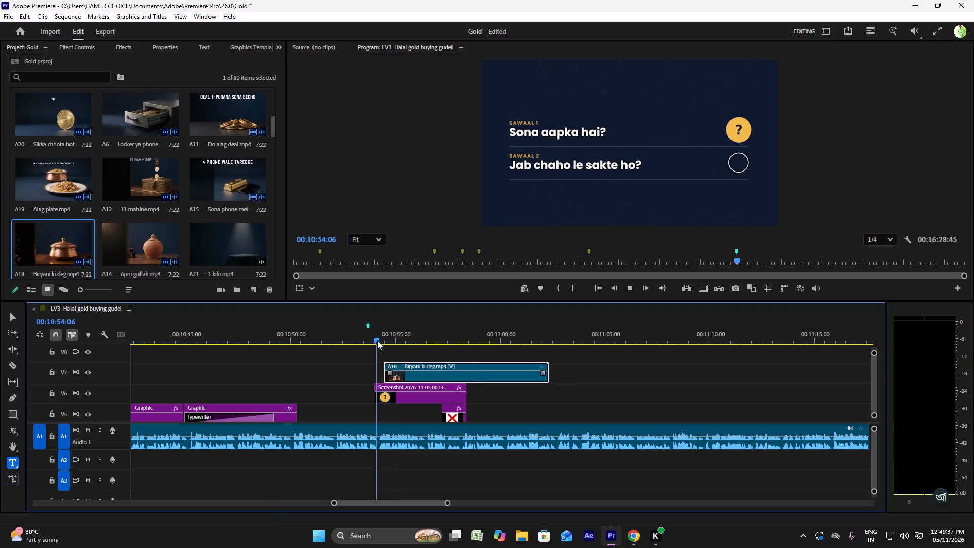
pyautogui.press('space')
pyautogui.keyDown('alt'); pyautogui.scroll(2, 398, 363); pyautogui.keyUp('alt')
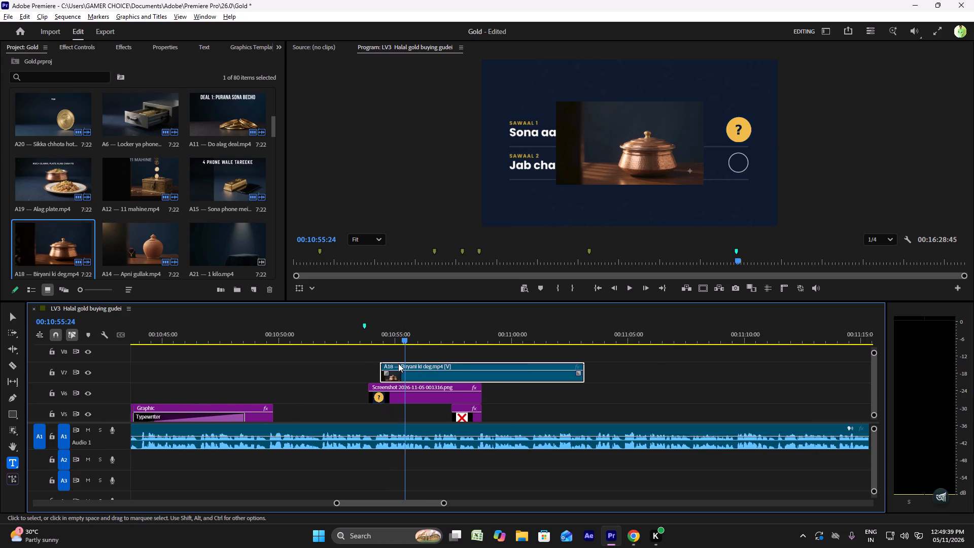
pyautogui.keyDown('alt'); pyautogui.scroll(8, 398, 363); pyautogui.keyUp('alt')
pyautogui.moveTo(398, 380); pyautogui.dragTo(392, 380)
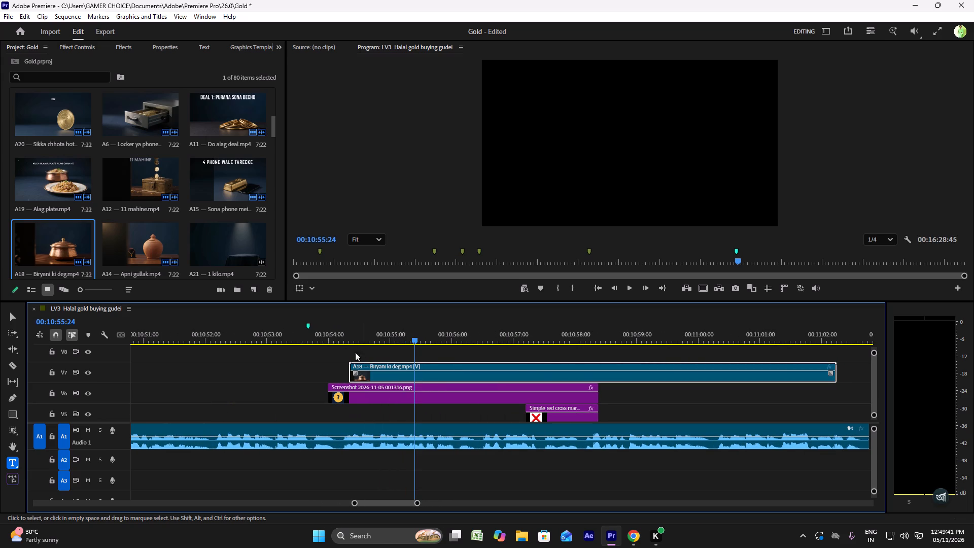
pyautogui.click(335, 340)
pyautogui.press('space')
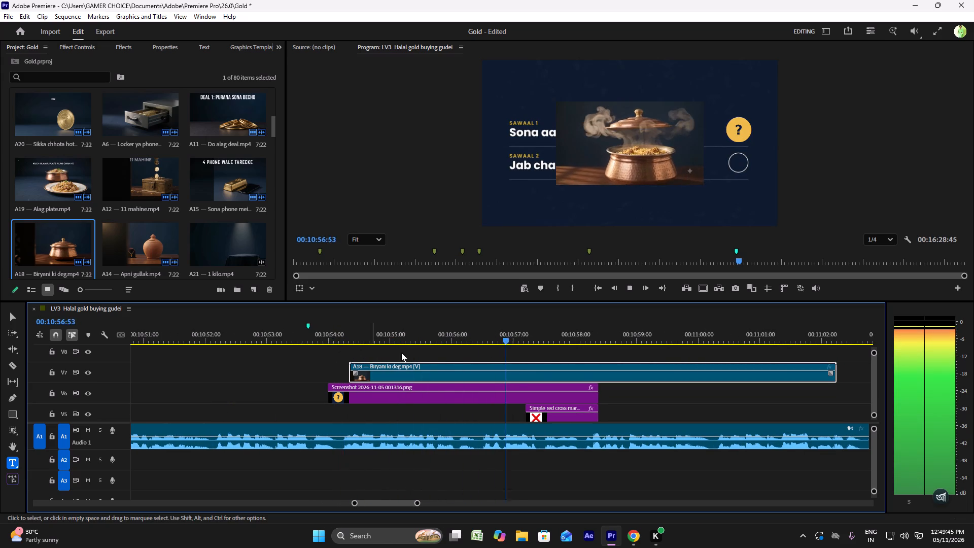
pyautogui.press('space')
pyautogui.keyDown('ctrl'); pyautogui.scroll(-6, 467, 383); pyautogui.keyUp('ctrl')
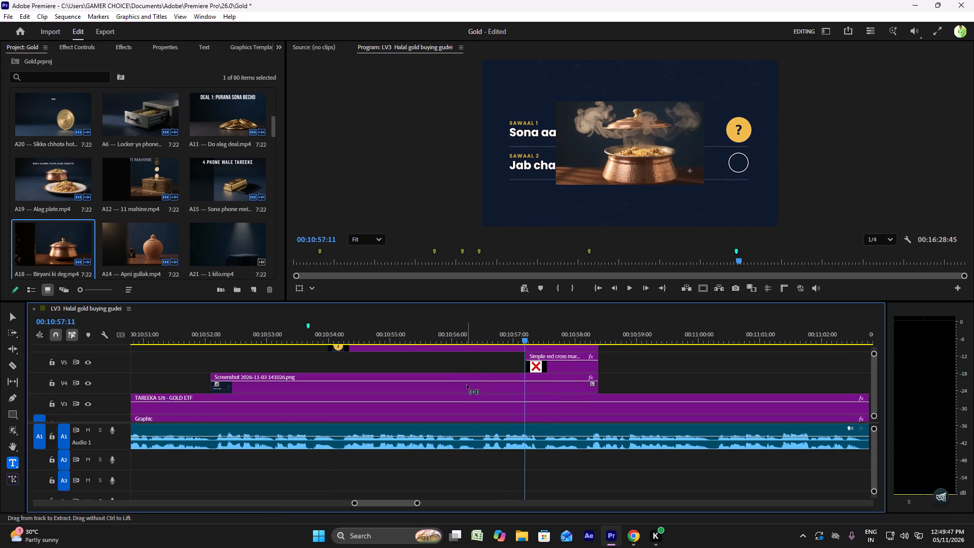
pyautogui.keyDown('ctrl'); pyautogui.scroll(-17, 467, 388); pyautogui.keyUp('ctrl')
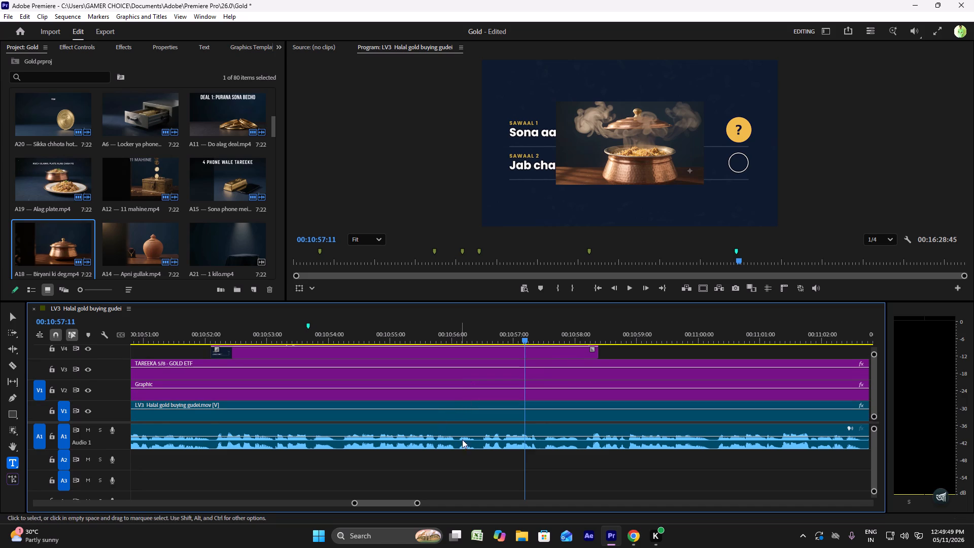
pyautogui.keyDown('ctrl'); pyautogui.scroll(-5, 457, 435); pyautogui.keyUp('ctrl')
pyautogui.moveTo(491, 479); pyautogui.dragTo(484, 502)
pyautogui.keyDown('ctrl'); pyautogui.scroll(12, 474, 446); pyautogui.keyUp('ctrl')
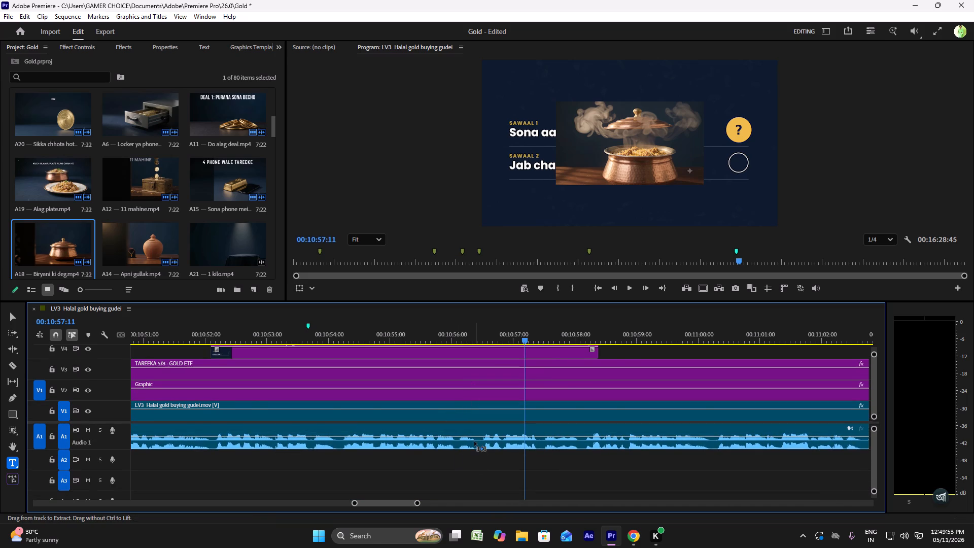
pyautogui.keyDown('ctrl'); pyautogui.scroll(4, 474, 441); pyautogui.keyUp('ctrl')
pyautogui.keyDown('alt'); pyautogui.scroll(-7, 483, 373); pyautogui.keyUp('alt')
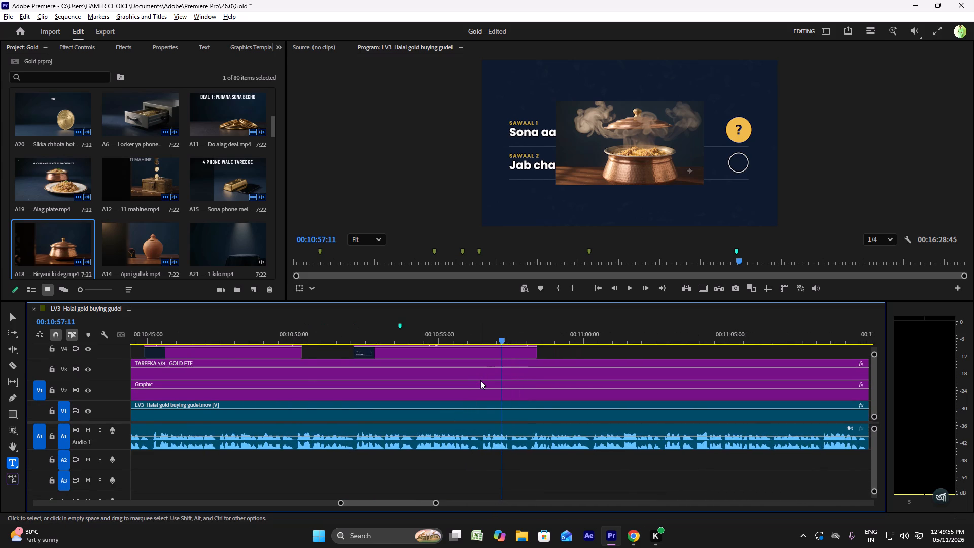
# Play the Biryani ki deg clip against the narration and trim its end to about 00:10:57, for a duration of 00:00:02:52.
pyautogui.keyDown('alt'); pyautogui.scroll(-6, 480, 380); pyautogui.keyUp('alt')
pyautogui.scroll(6, 480, 380)
pyautogui.keyDown('ctrl'); pyautogui.scroll(4, 515, 379); pyautogui.keyUp('ctrl')
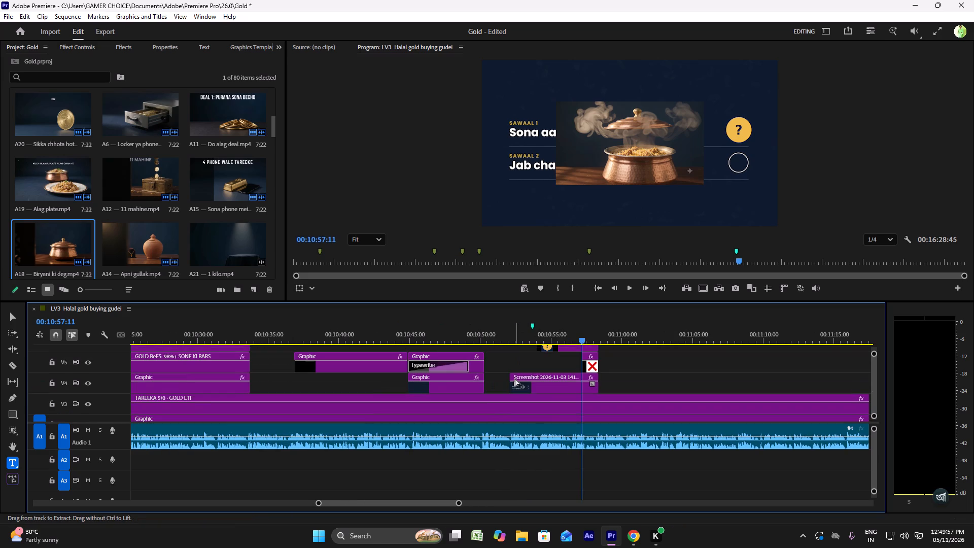
pyautogui.keyDown('ctrl'); pyautogui.scroll(4, 515, 379); pyautogui.keyUp('ctrl')
pyautogui.click(536, 336)
pyautogui.press('space')
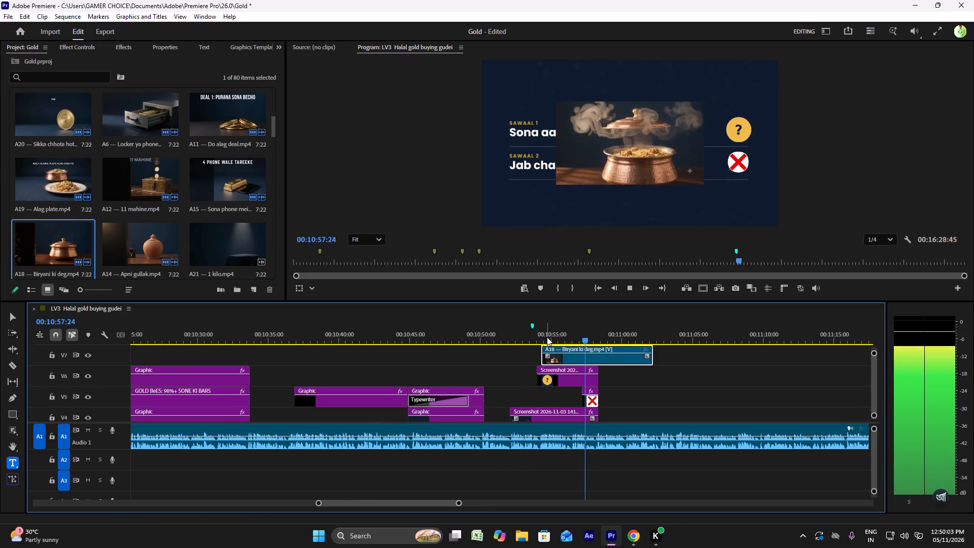
pyautogui.press('space')
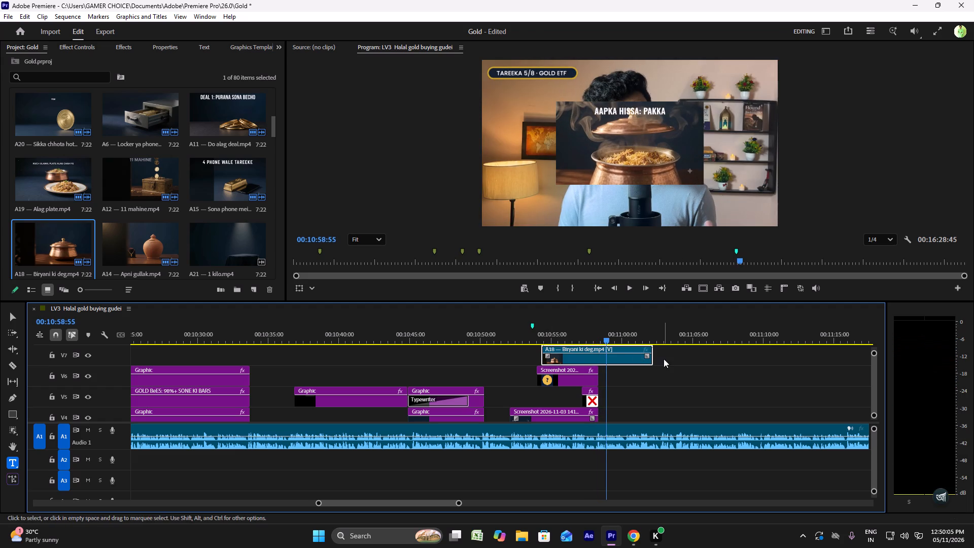
pyautogui.moveTo(659, 356); pyautogui.dragTo(647, 356)
pyautogui.moveTo(640, 356); pyautogui.dragTo(576, 355)
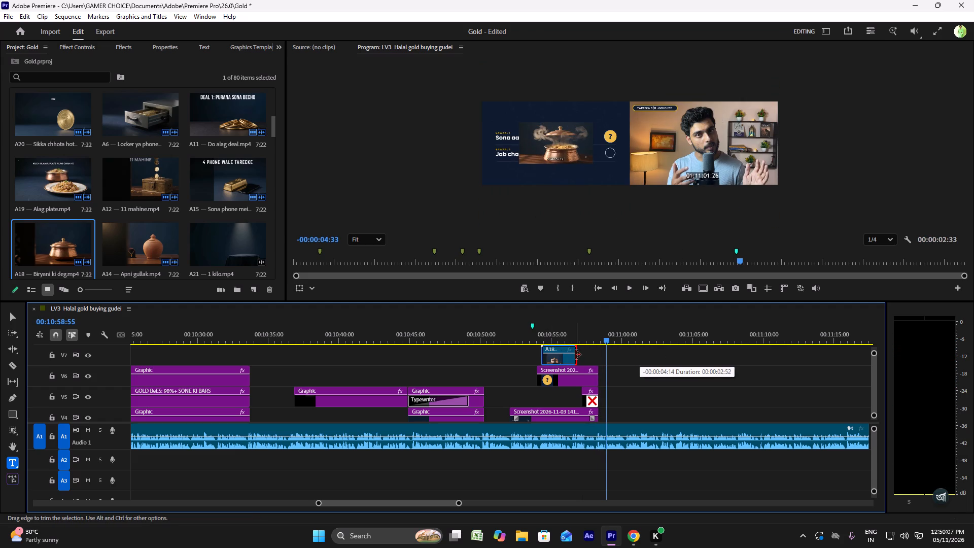
pyautogui.moveTo(576, 355); pyautogui.dragTo(578, 355)
# Replay the Biryani ki deg clip with the narration and shorten its end to a duration of about 00:00:02:28.
pyautogui.click(546, 337)
pyautogui.press('space')
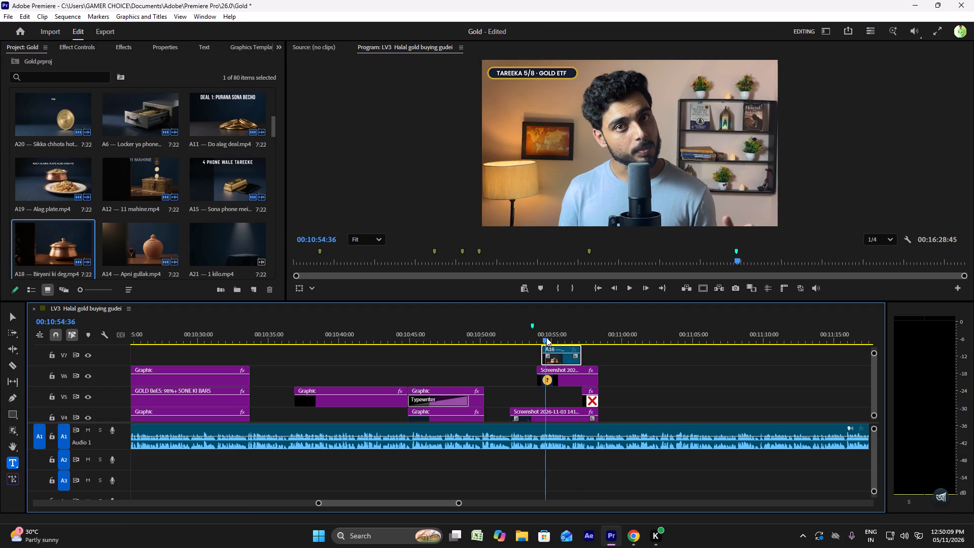
pyautogui.press('space')
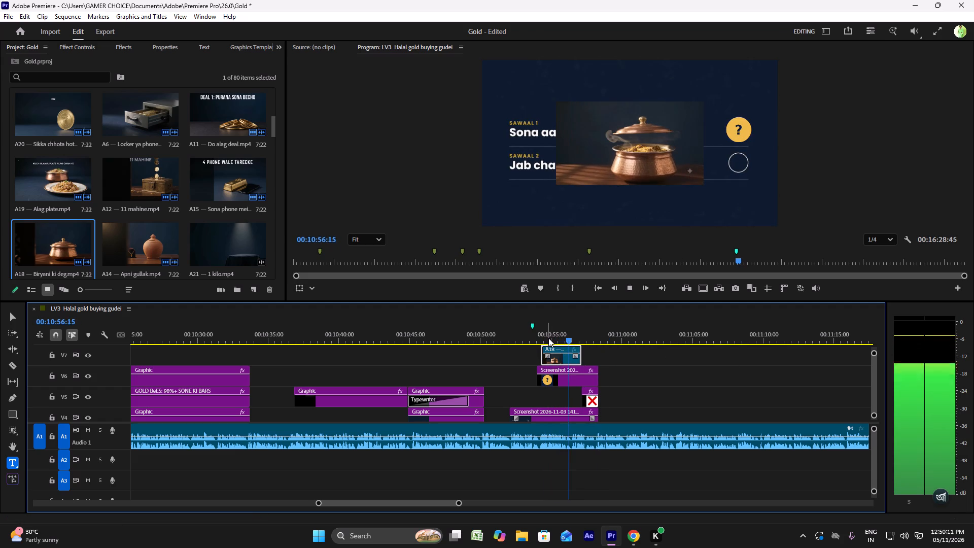
pyautogui.press('space')
pyautogui.press('space')
pyautogui.press('space')
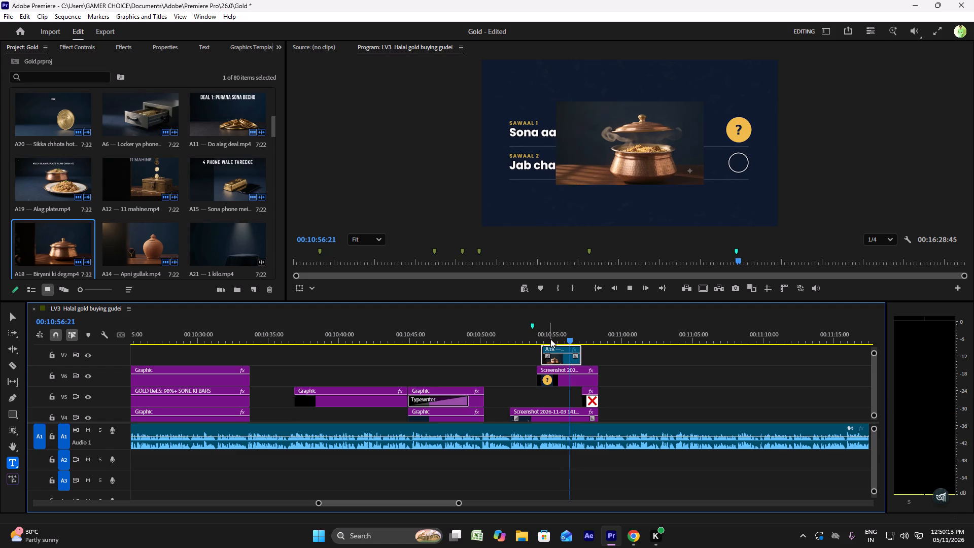
pyautogui.press('space')
pyautogui.moveTo(583, 353); pyautogui.dragTo(576, 354)
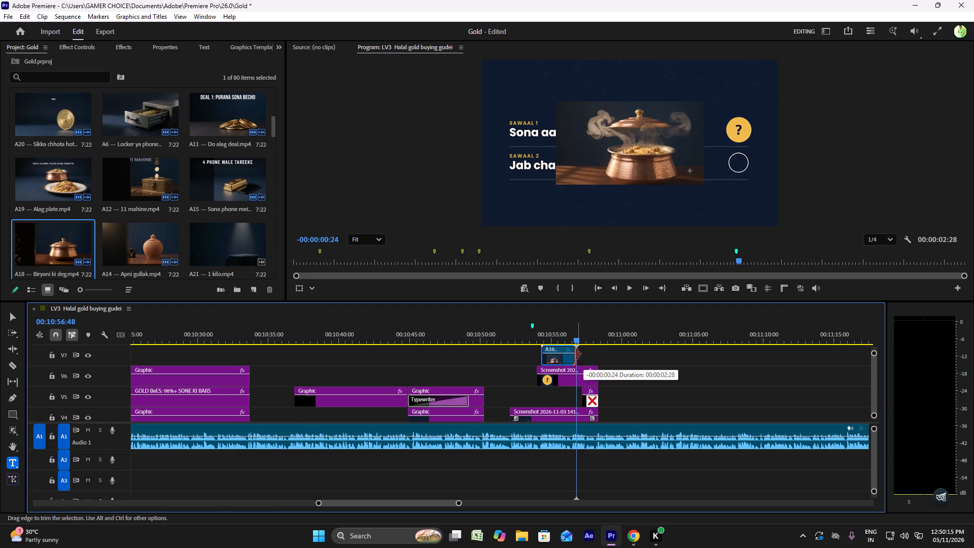
pyautogui.moveTo(576, 354); pyautogui.dragTo(575, 354)
# Recheck the transition around 00:10:56 and trim the Biryani ki deg clip's end to about 00:10:56:35.
pyautogui.keyDown('alt'); pyautogui.click(561, 341); pyautogui.keyUp('alt')
pyautogui.press('space')
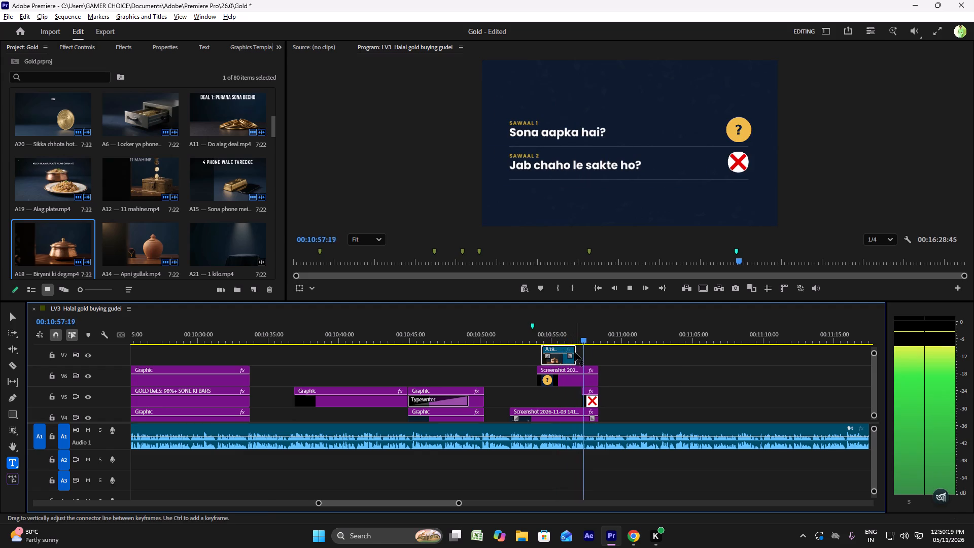
pyautogui.keyDown('alt'); pyautogui.scroll(10, 574, 354); pyautogui.keyUp('alt')
pyautogui.press('space')
pyautogui.click(545, 337)
pyautogui.press('space')
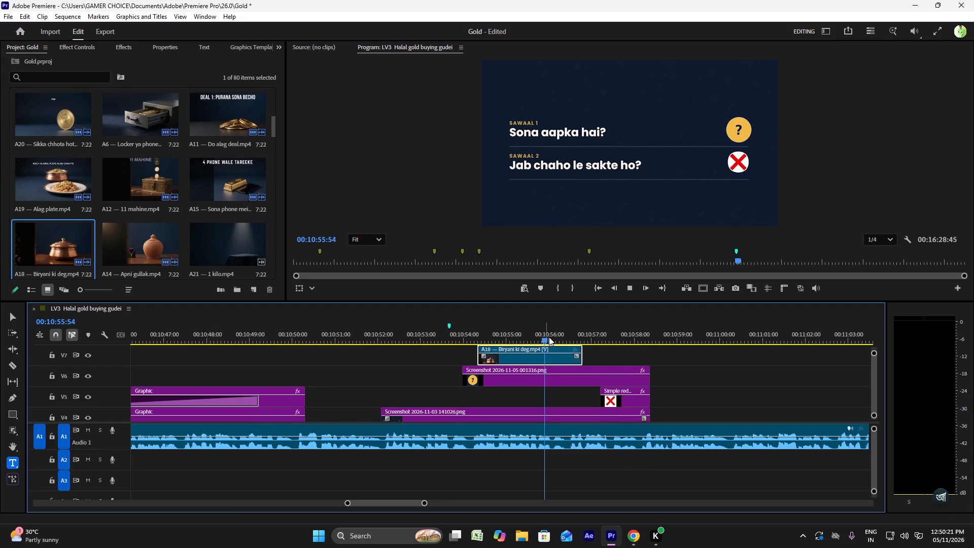
pyautogui.press('space')
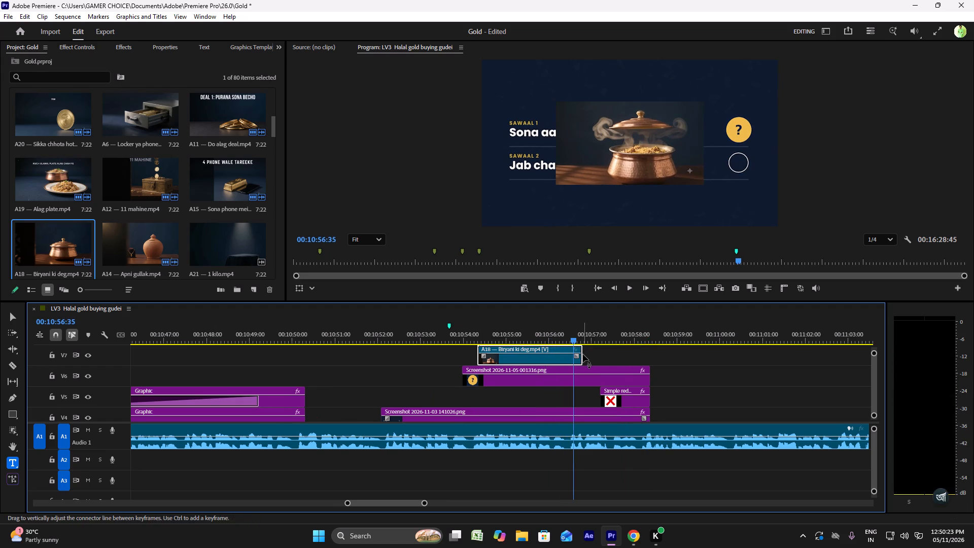
pyautogui.moveTo(583, 356); pyautogui.dragTo(571, 357)
# Play the trimmed Biryani ki deg clip and set its scale to 207% to fill the frame.
pyautogui.click(468, 333)
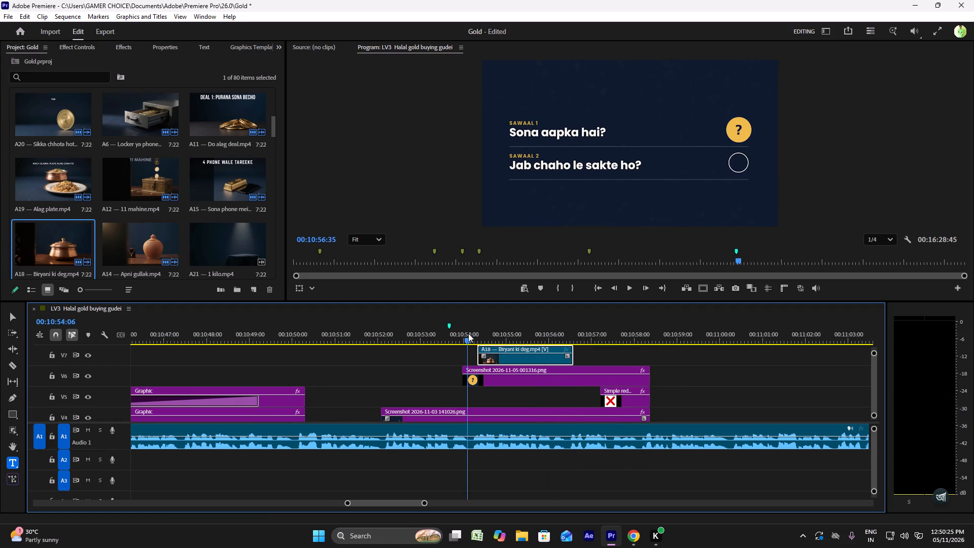
pyautogui.press('space')
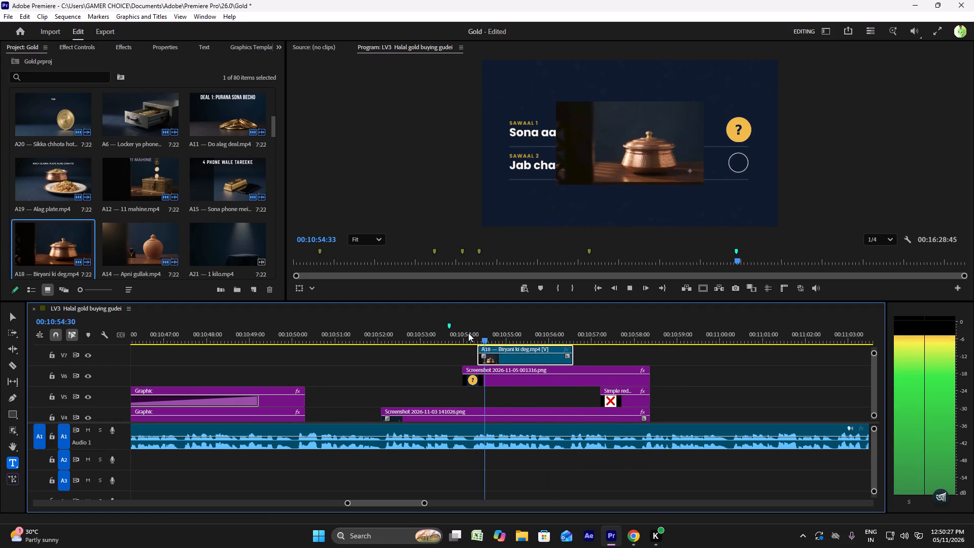
pyautogui.press('space')
pyautogui.click(163, 49)
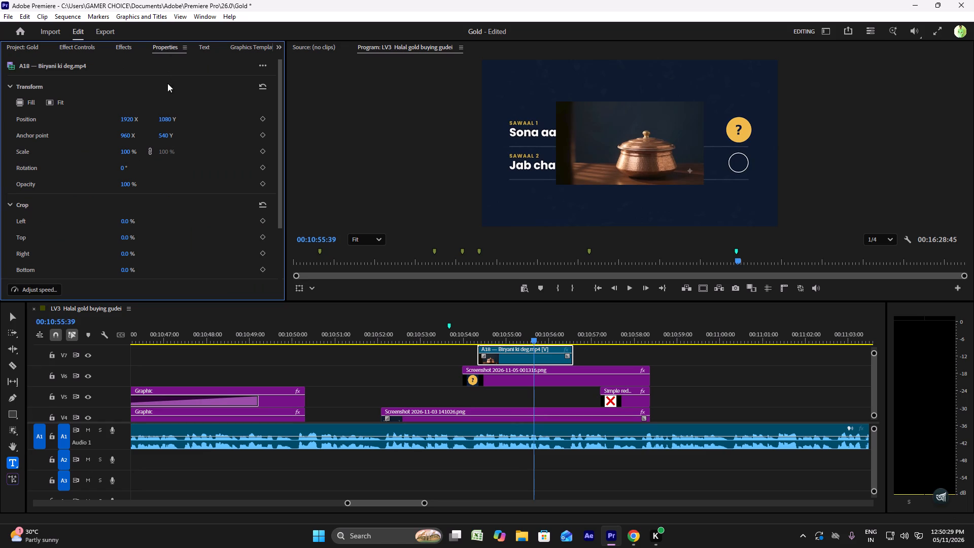
pyautogui.moveTo(126, 150); pyautogui.dragTo(142, 152)
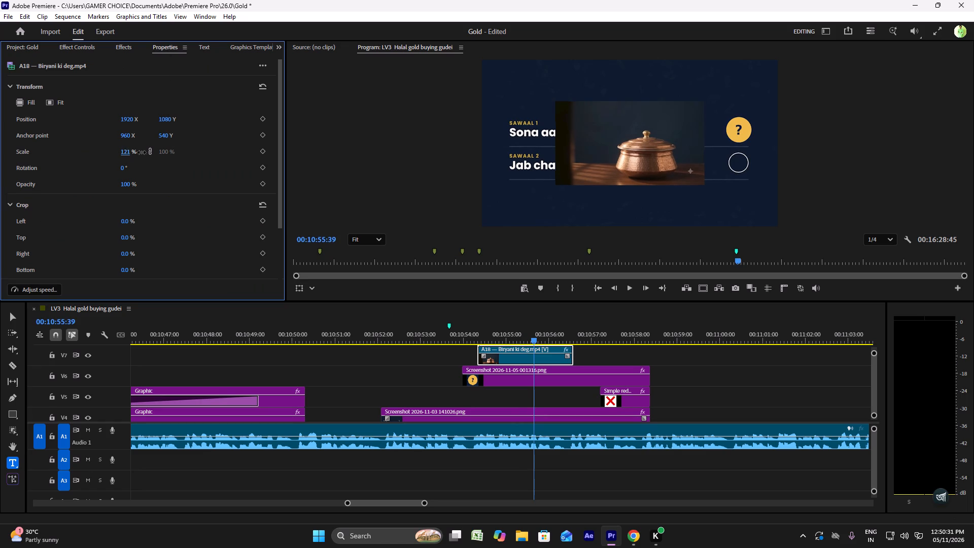
pyautogui.moveTo(142, 152); pyautogui.dragTo(177, 152)
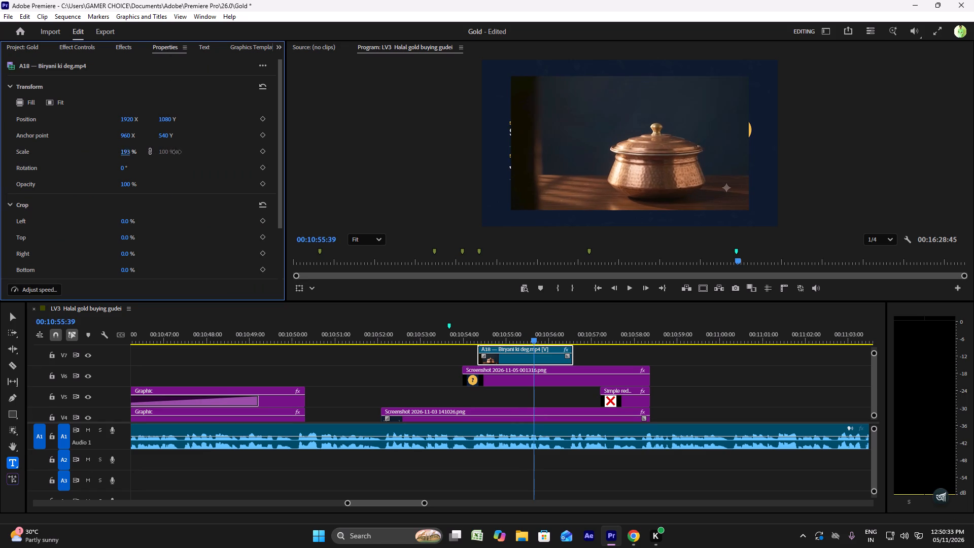
pyautogui.moveTo(177, 152); pyautogui.dragTo(190, 155)
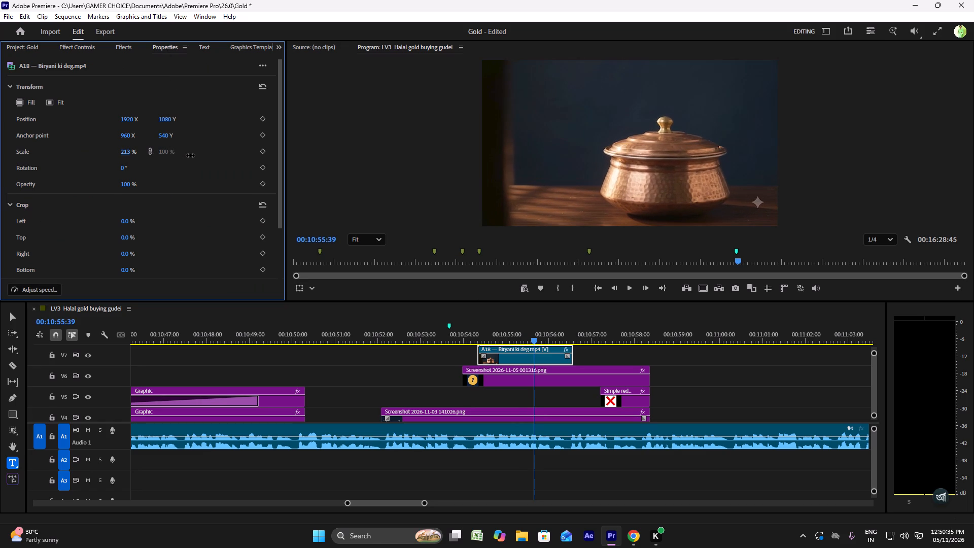
pyautogui.moveTo(190, 155); pyautogui.dragTo(186, 154)
pyautogui.press('space')
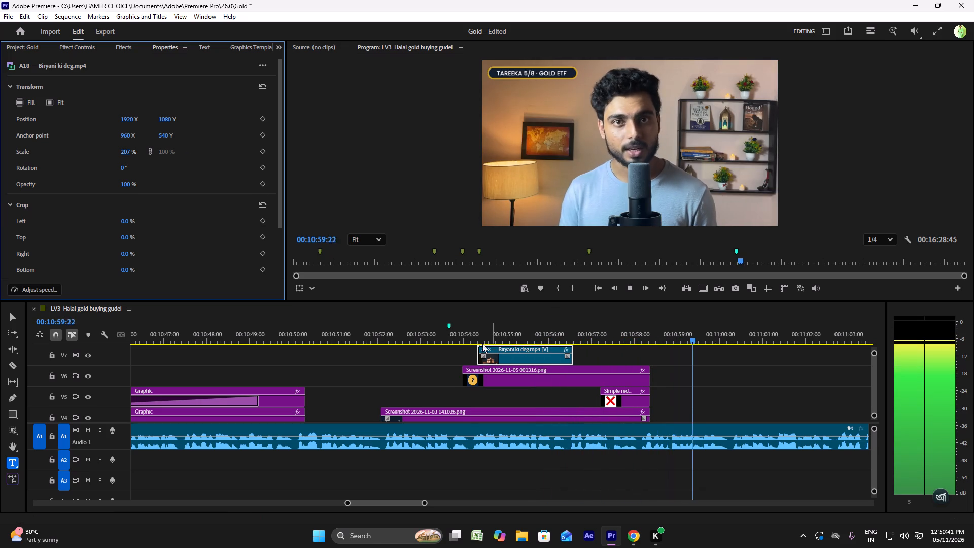
pyautogui.click(469, 337)
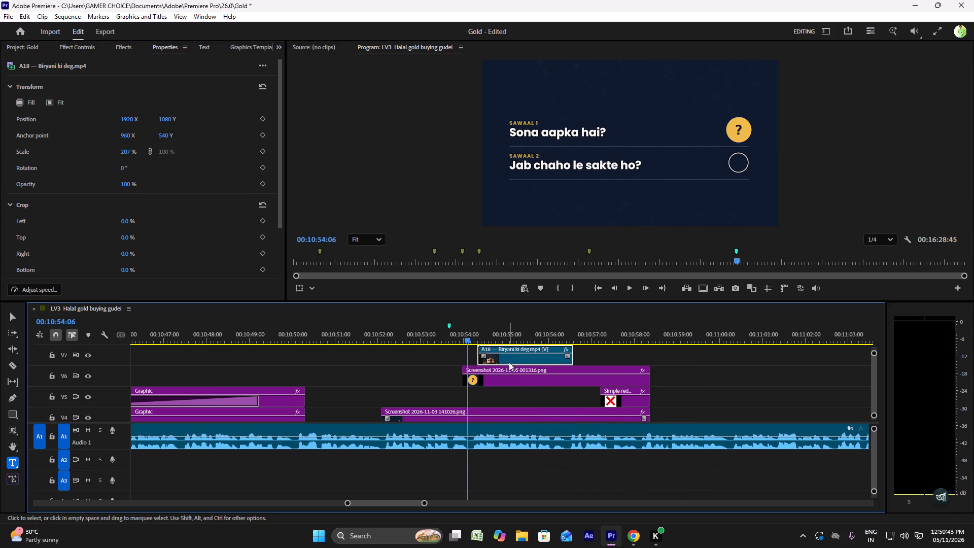
# Browse the local graphics templates for a caption style to use with the Biryani ki deg clip.
pyautogui.click(262, 44)
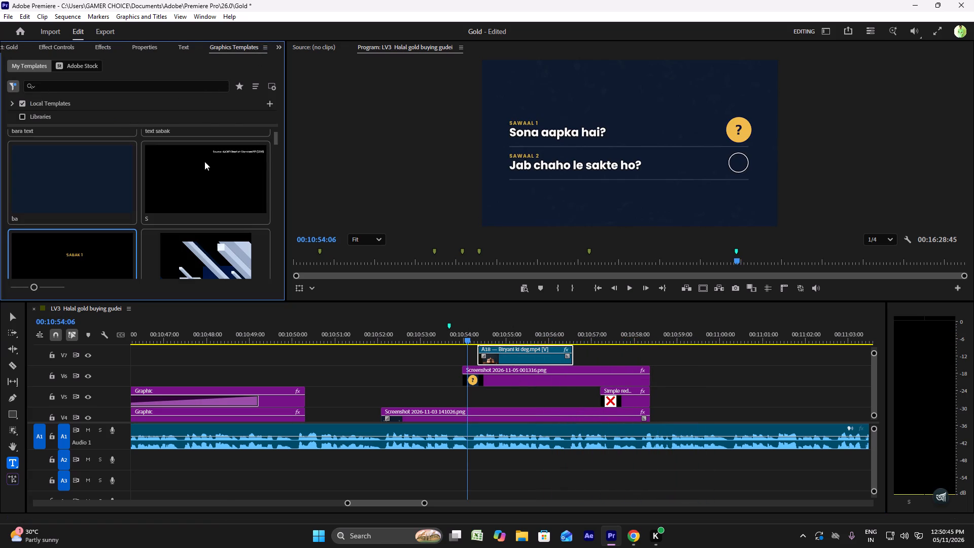
pyautogui.scroll(-10, 161, 180)
pyautogui.scroll(-13, 161, 180)
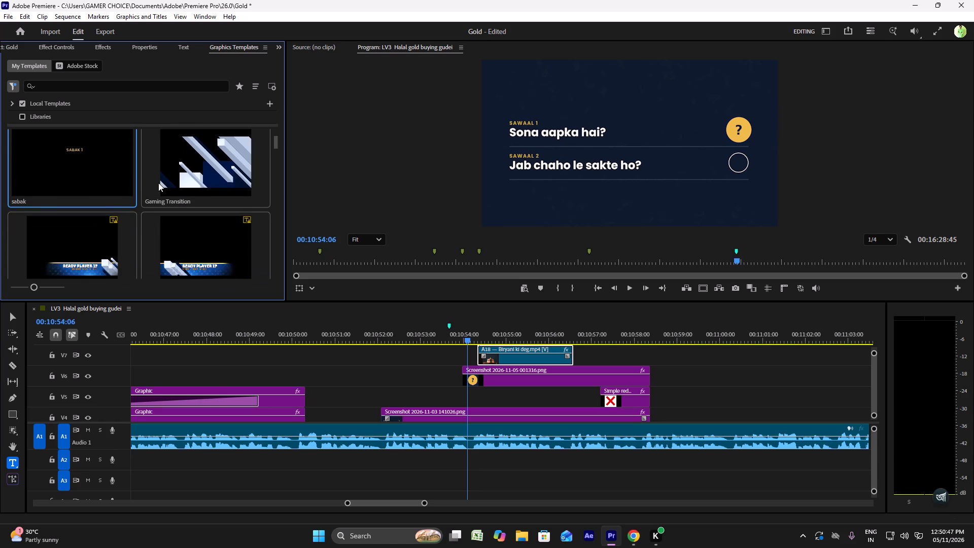
pyautogui.scroll(-12, 158, 183)
# Scrub back through the earlier marked sections, from about 00:07:12 to 00:02:58, to find an existing clip with text captions.
pyautogui.click(587, 255)
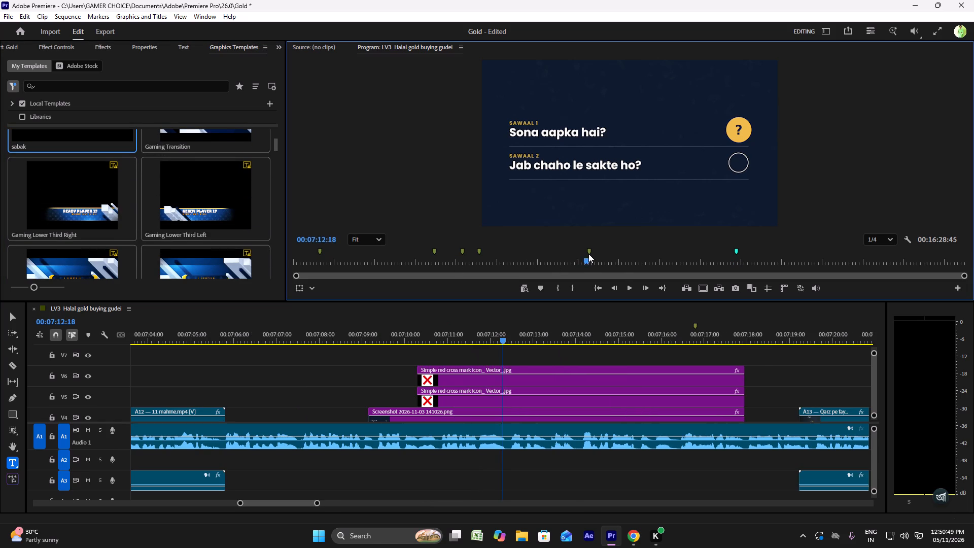
pyautogui.moveTo(587, 259); pyautogui.dragTo(590, 261)
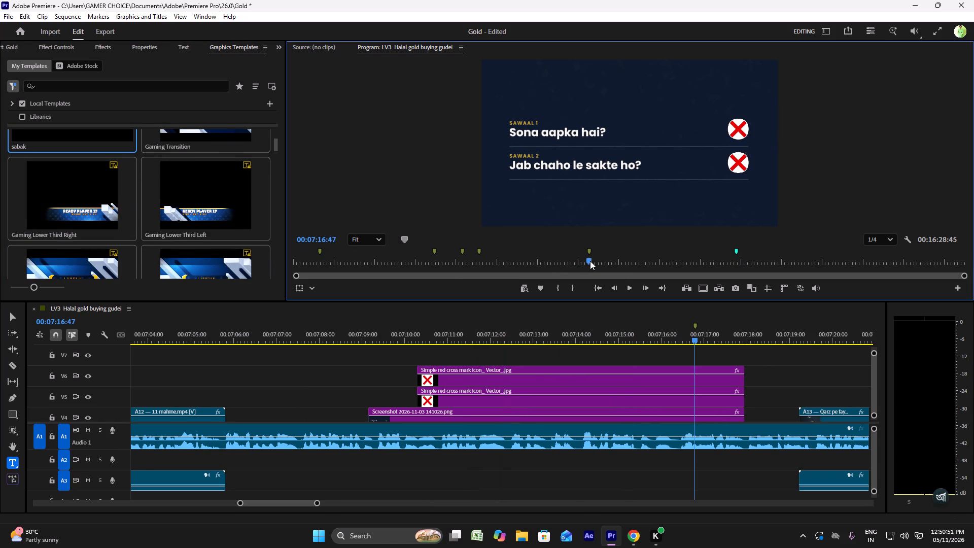
pyautogui.moveTo(590, 261); pyautogui.dragTo(479, 254)
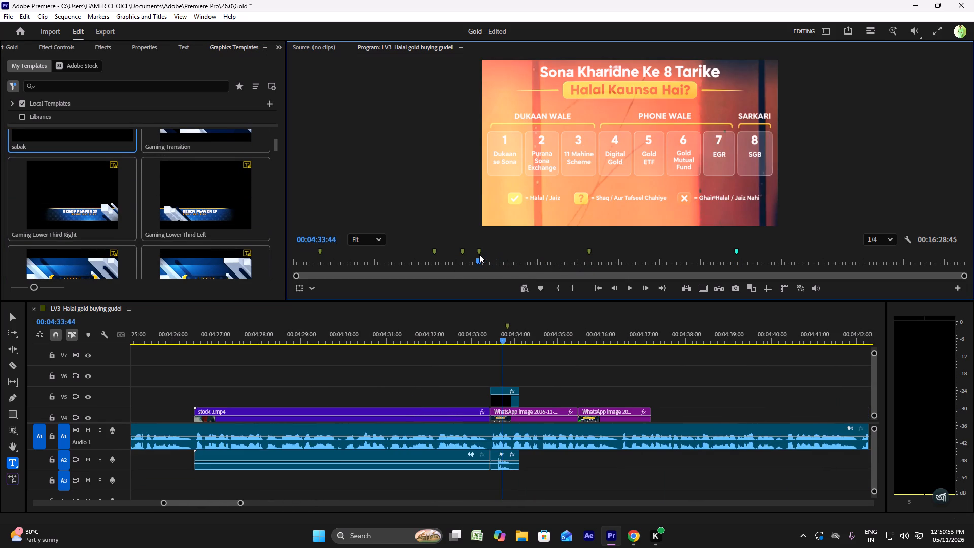
pyautogui.moveTo(479, 254); pyautogui.dragTo(464, 257)
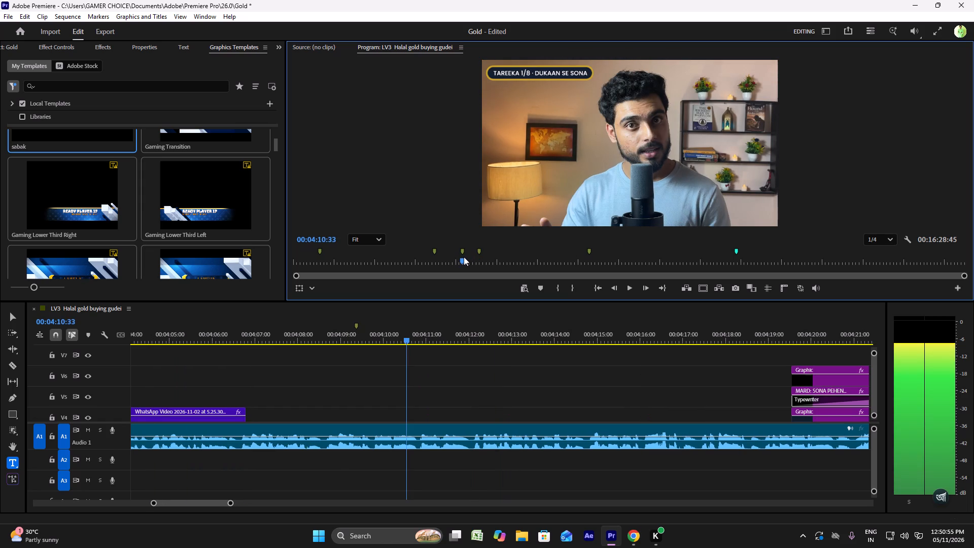
pyautogui.moveTo(464, 257); pyautogui.dragTo(439, 255)
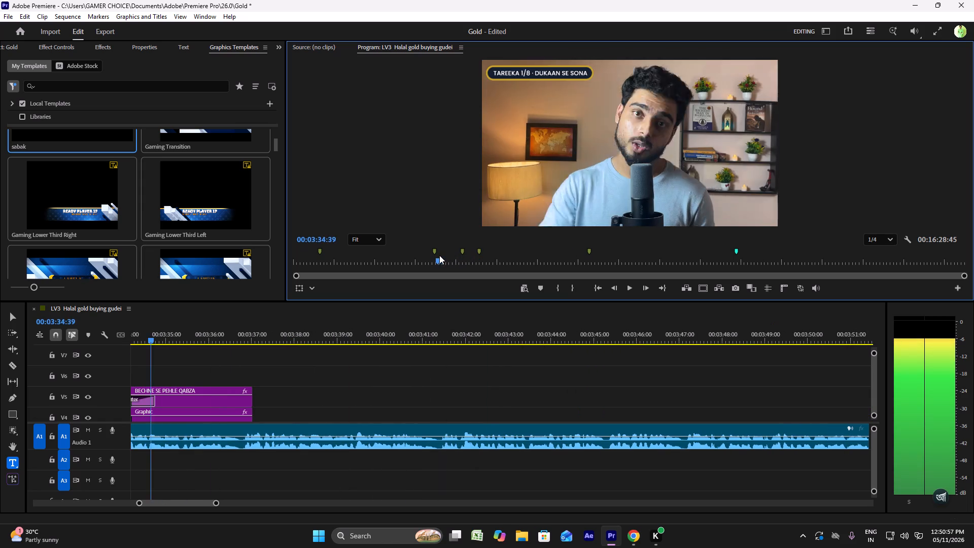
pyautogui.moveTo(439, 255); pyautogui.dragTo(433, 255)
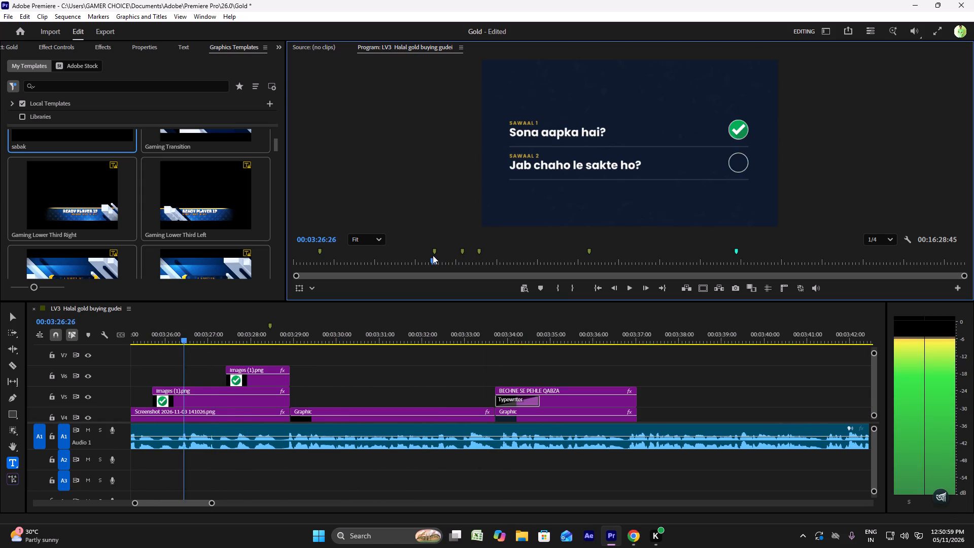
pyautogui.moveTo(433, 255); pyautogui.dragTo(414, 255)
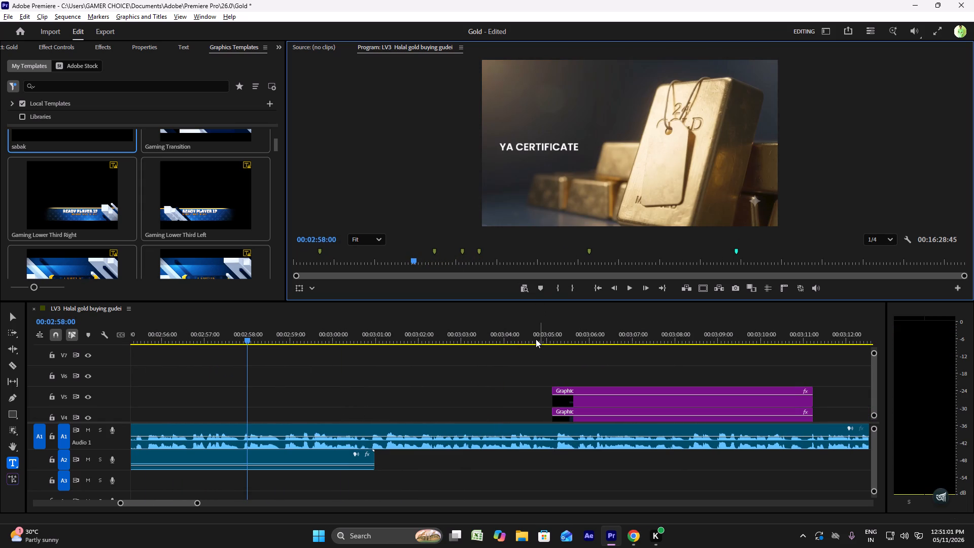
# Review the timed text captions over the Aapke naam par gold bar clip, between about 00:02:51 and 00:03:10.
pyautogui.scroll(-6, 277, 371)
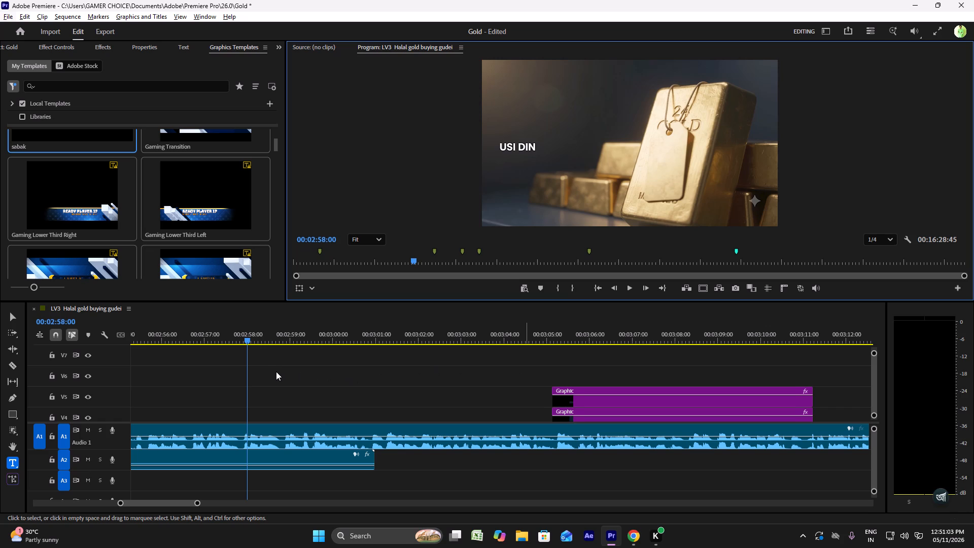
pyautogui.keyDown('alt'); pyautogui.scroll(-10, 275, 371); pyautogui.keyUp('alt')
pyautogui.scroll(6, 273, 369)
pyautogui.scroll(-6, 273, 368)
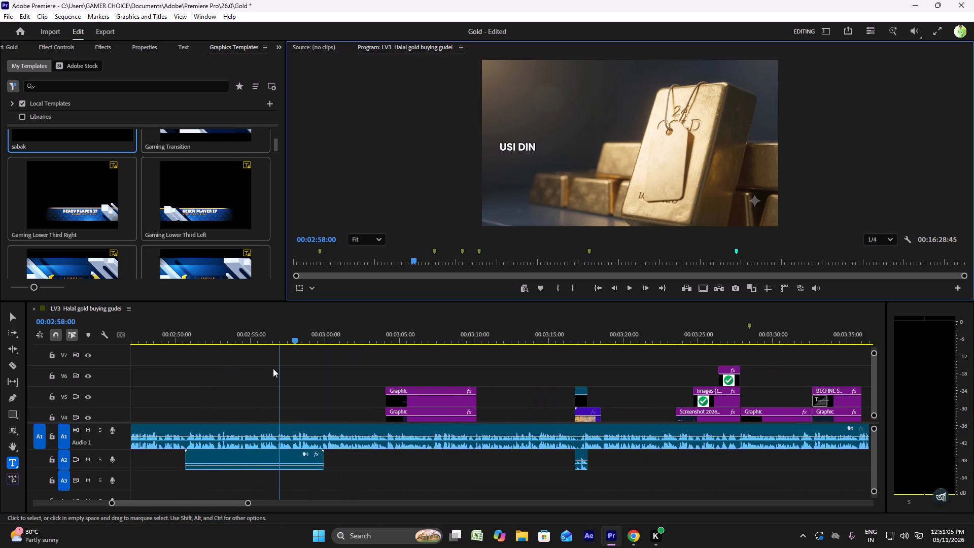
pyautogui.keyDown('ctrl'); pyautogui.scroll(-9, 273, 367); pyautogui.keyUp('ctrl')
pyautogui.click(296, 329)
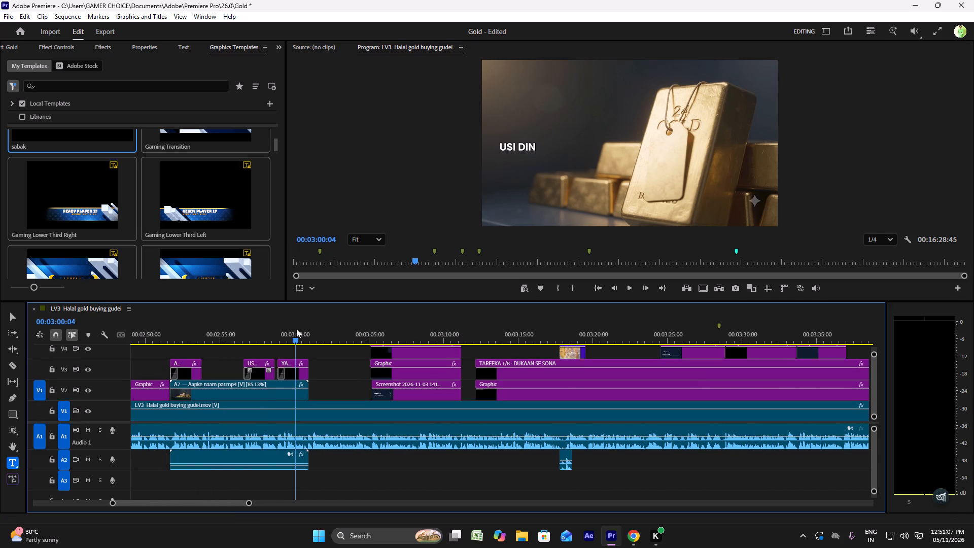
pyautogui.moveTo(290, 338); pyautogui.dragTo(199, 328)
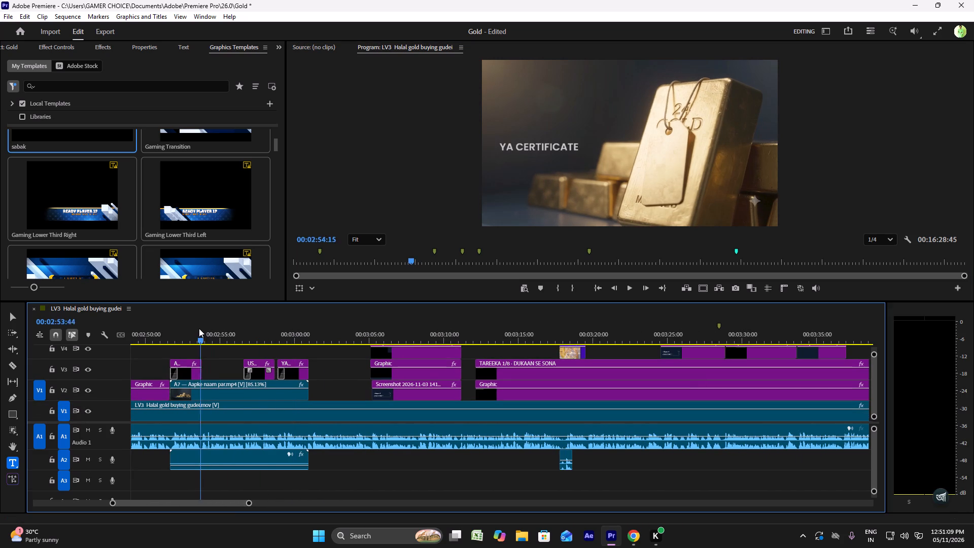
pyautogui.moveTo(199, 328); pyautogui.dragTo(258, 326)
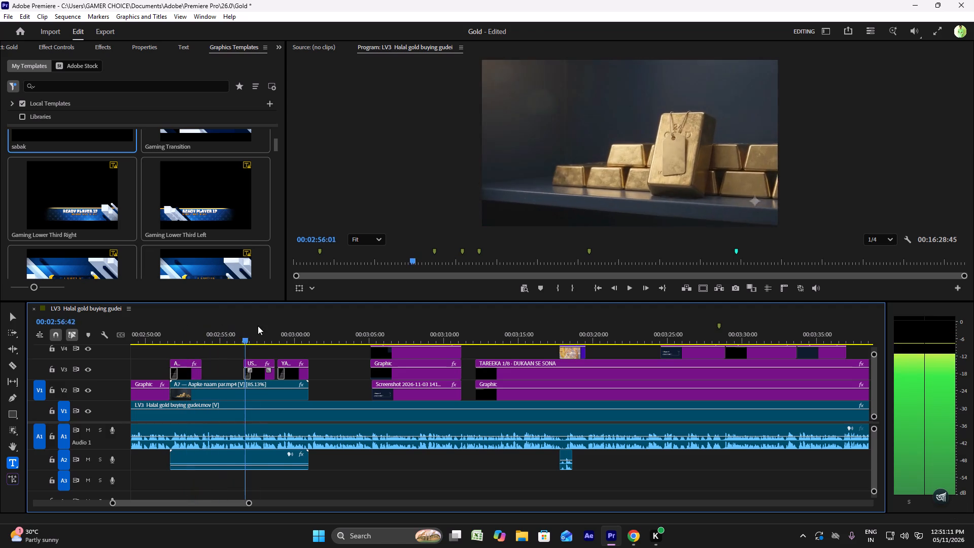
pyautogui.moveTo(258, 326); pyautogui.dragTo(429, 340)
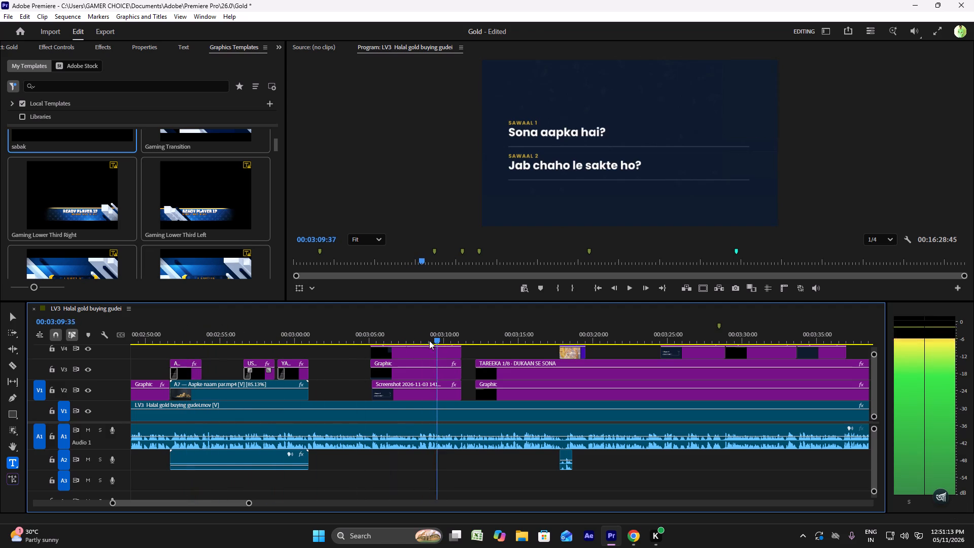
pyautogui.moveTo(429, 340); pyautogui.dragTo(368, 336)
pyautogui.press('space')
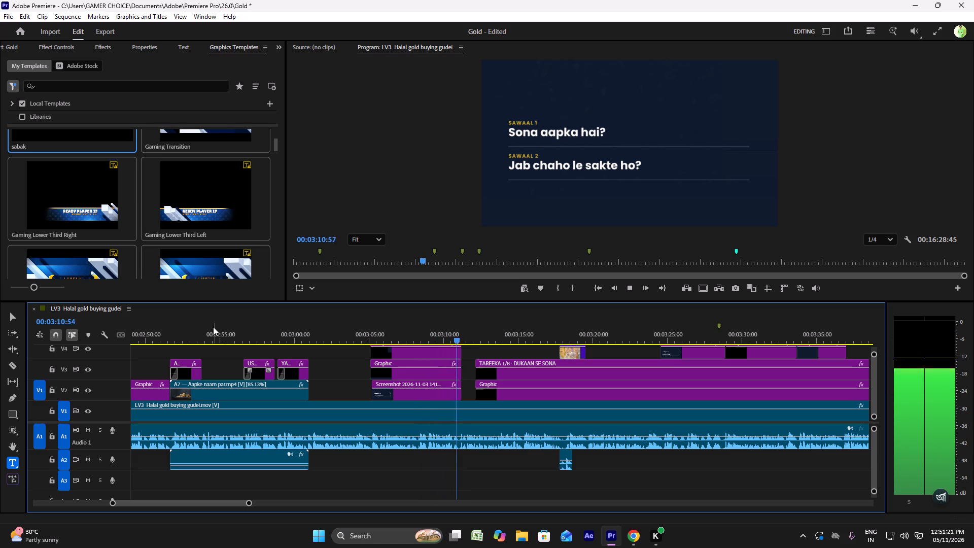
pyautogui.click(243, 333)
pyautogui.press('space')
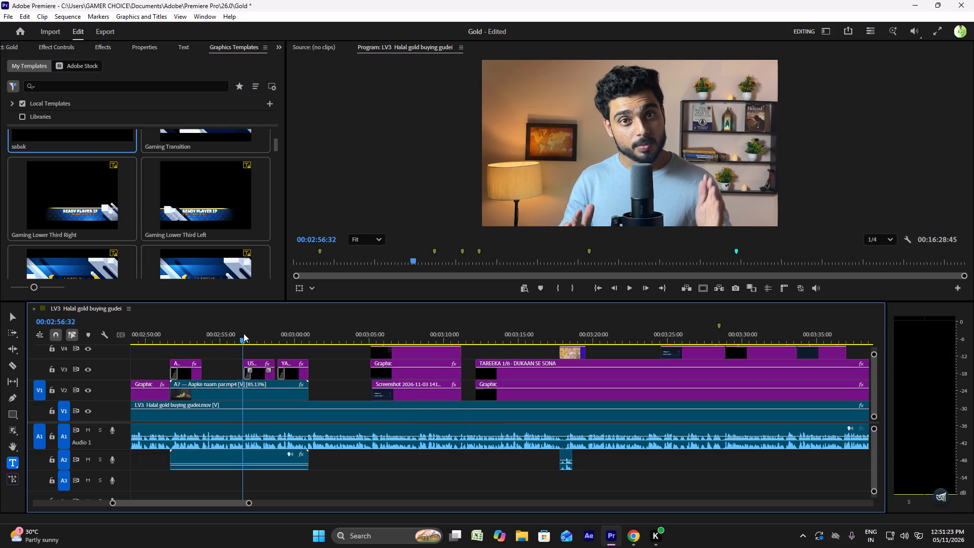
pyautogui.click(170, 333)
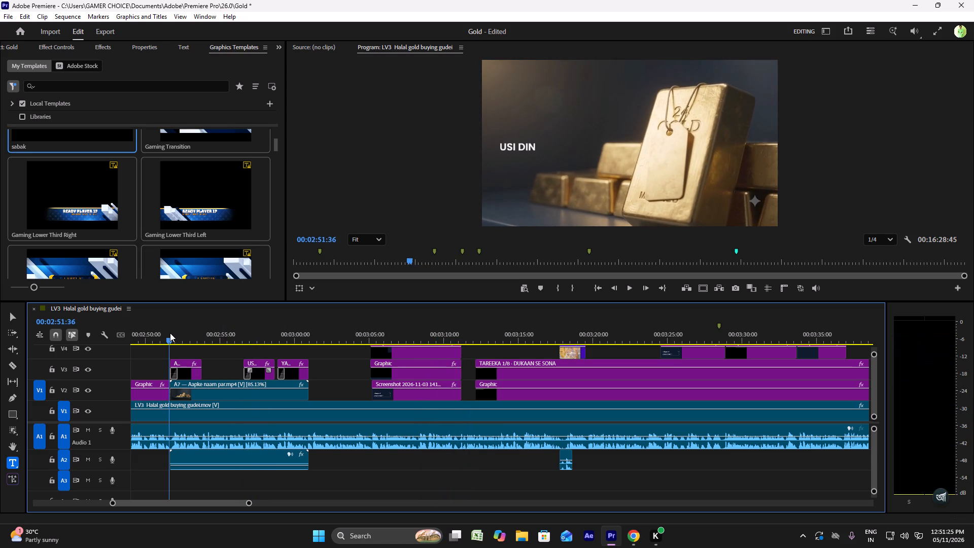
pyautogui.press('space')
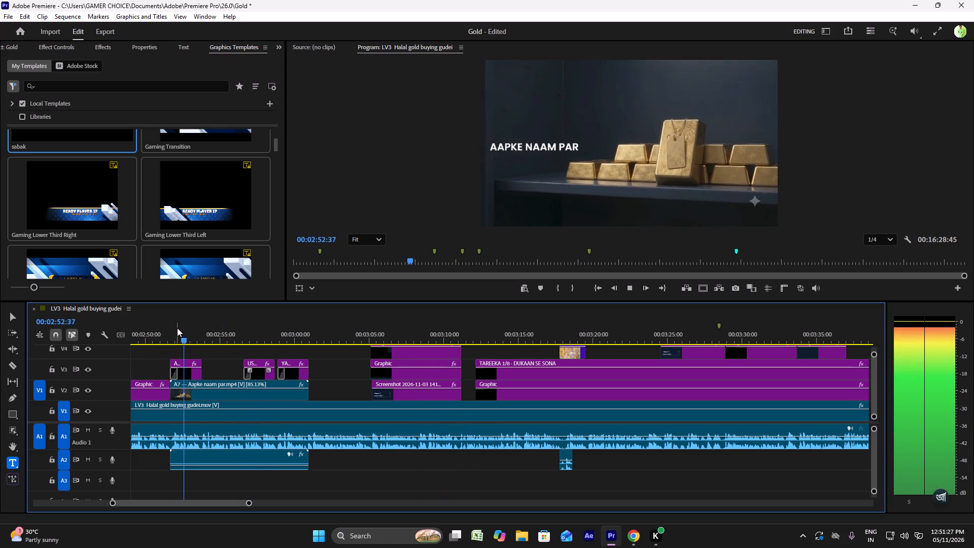
pyautogui.press('space')
# Export the AAPKE NAAM PAR caption as a motion graphics template named TEXT in the Local Templates Folder.
pyautogui.click(189, 363)
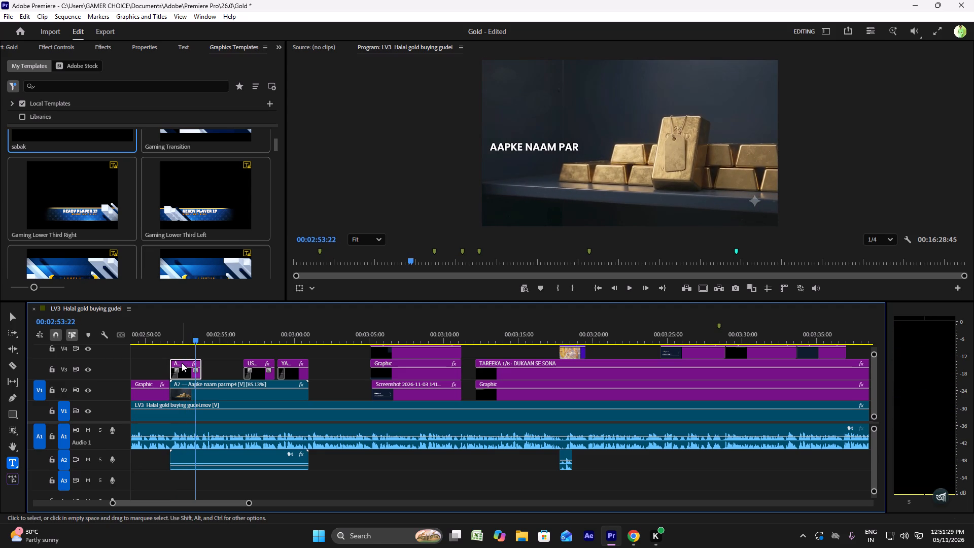
pyautogui.rightClick(182, 363)
pyautogui.click(231, 186)
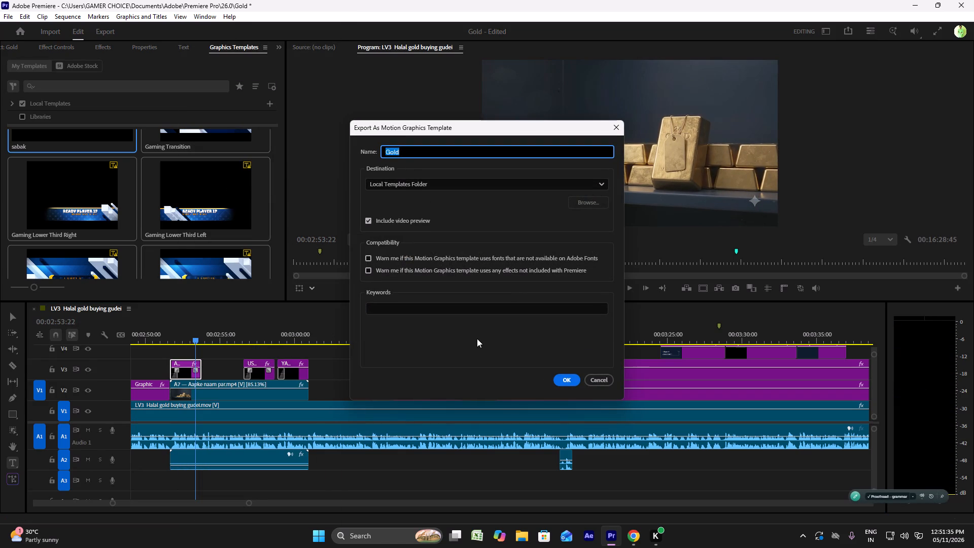
pyautogui.write('TW')
pyautogui.write('XT')
pyautogui.click(395, 154)
pyautogui.press('BackSpace')
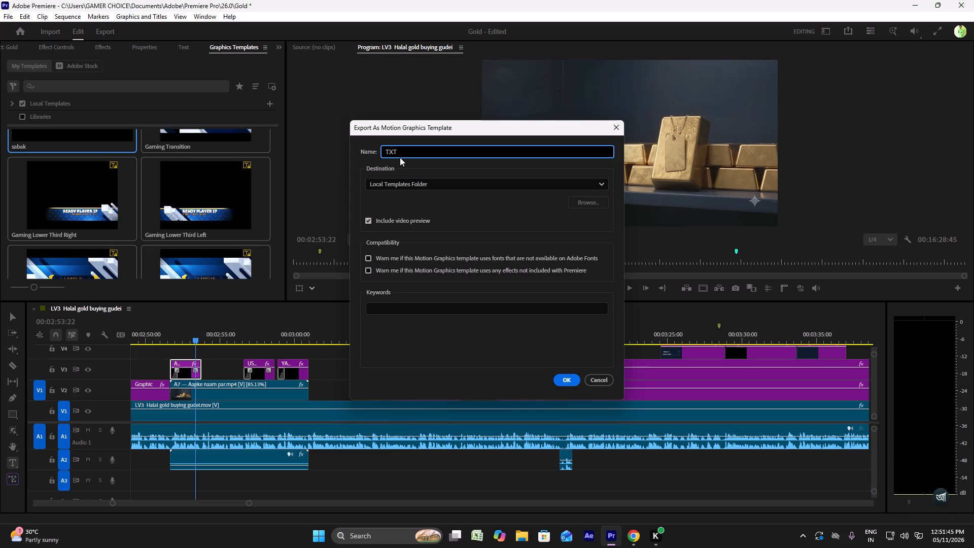
pyautogui.press('e')
pyautogui.press('BackSpace')
pyautogui.hotkey('shift', 'e')
pyautogui.click(570, 377)
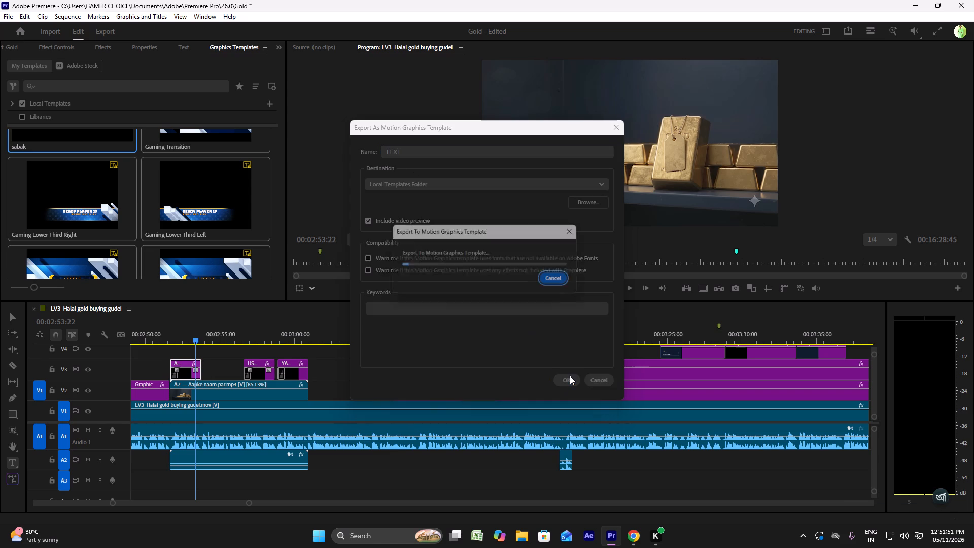
# Copy the AAPKE NAAM PAR caption and paste it in the Gold ETF section at about 00:11:00:40.
pyautogui.click(738, 259)
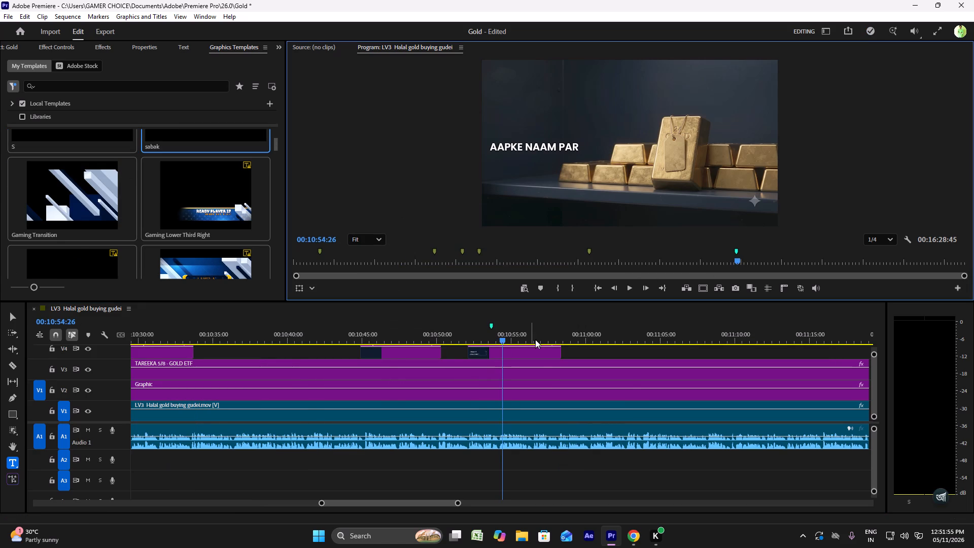
pyautogui.keyDown('ctrl'); pyautogui.scroll(4, 533, 363); pyautogui.keyUp('ctrl')
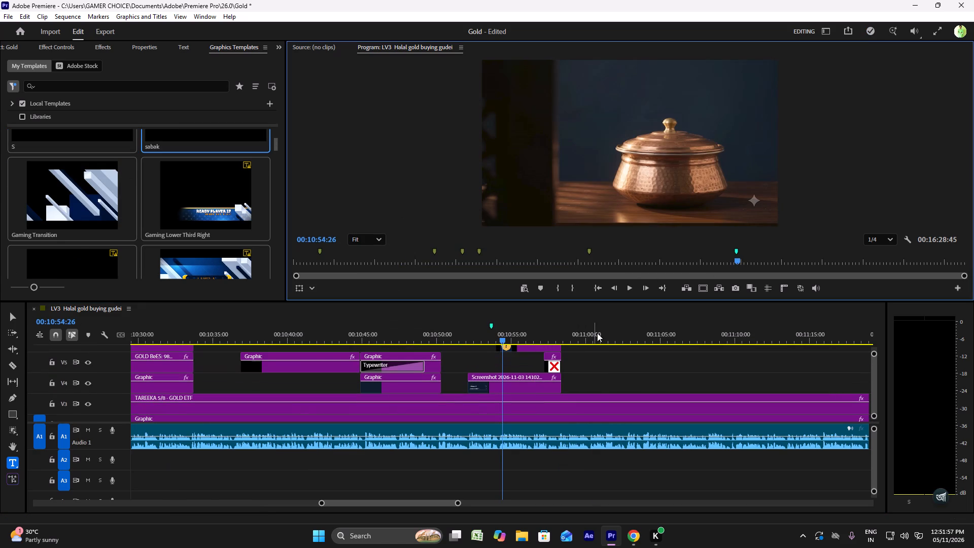
pyautogui.click(597, 333)
pyautogui.hotkey('ctrl', 'c')
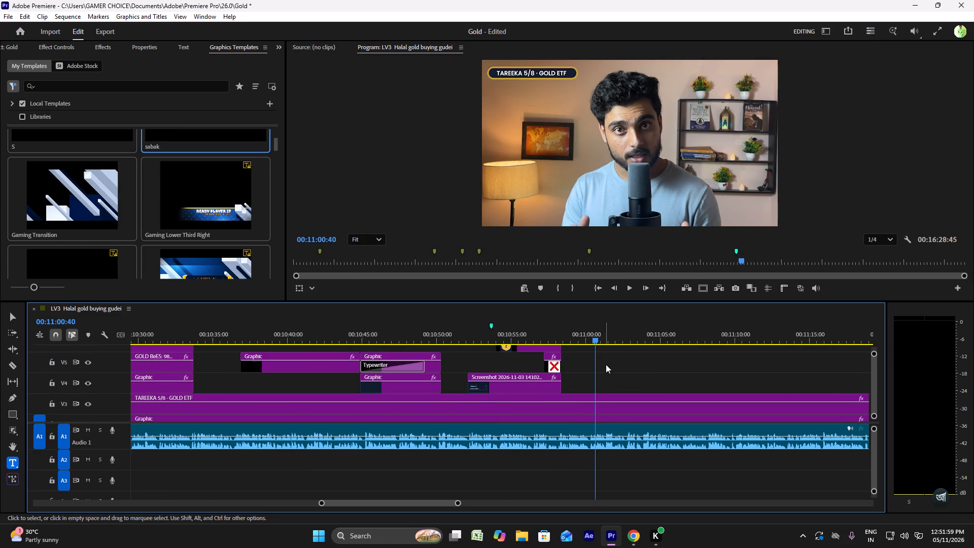
pyautogui.keyDown('ctrl'); pyautogui.scroll(20, 608, 367); pyautogui.keyUp('ctrl')
pyautogui.keyDown('ctrl'); pyautogui.scroll(2, 608, 367); pyautogui.keyUp('ctrl')
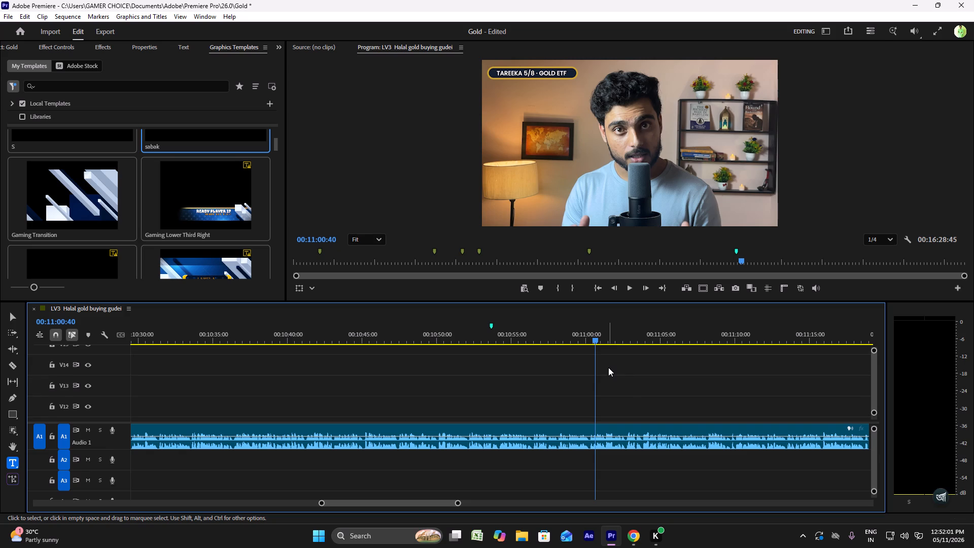
pyautogui.hotkey('ctrl', 'v')
pyautogui.keyDown('ctrl'); pyautogui.scroll(-16, 609, 371); pyautogui.keyUp('ctrl')
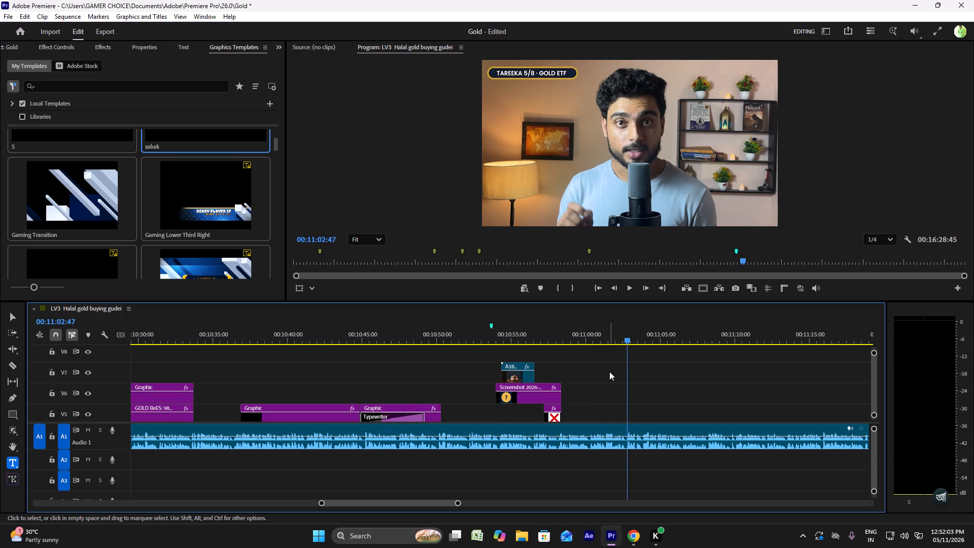
pyautogui.keyDown('ctrl'); pyautogui.scroll(-10, 609, 371); pyautogui.keyUp('ctrl')
pyautogui.moveTo(609, 374); pyautogui.dragTo(607, 351)
pyautogui.click(608, 338)
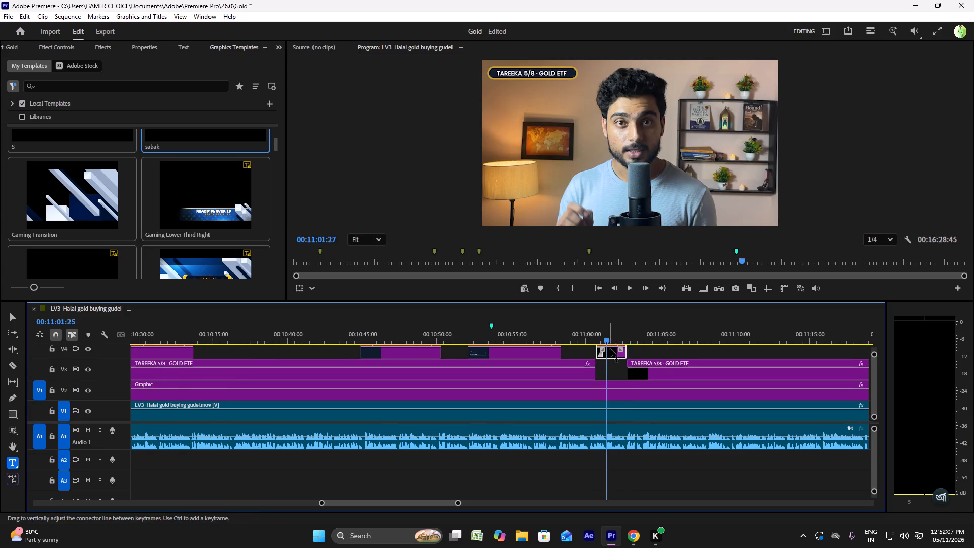
# Move the pasted caption onto track V8 above the Biryani ki deg clip, aligned with the clip's start.
pyautogui.keyDown('ctrl'); pyautogui.scroll(4, 616, 362); pyautogui.keyUp('ctrl')
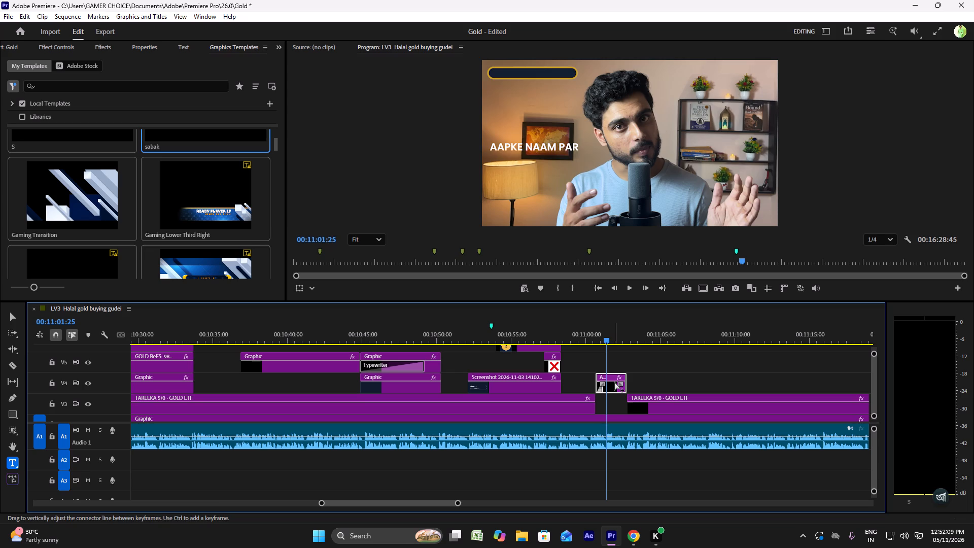
pyautogui.keyDown('ctrl'); pyautogui.moveTo(610, 388); pyautogui.dragTo(577, 352); pyautogui.keyUp('ctrl')
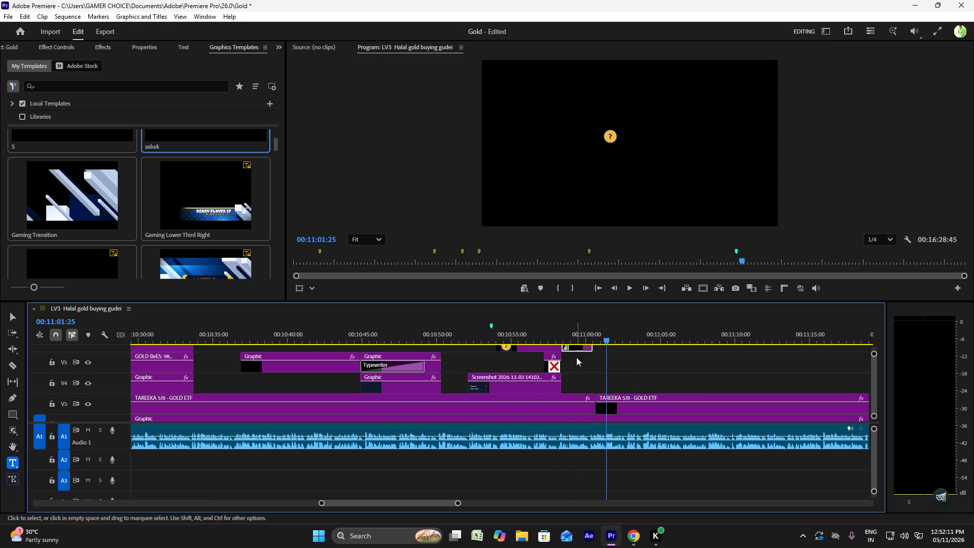
pyautogui.keyDown('ctrl'); pyautogui.scroll(4, 576, 359); pyautogui.keyUp('ctrl')
pyautogui.moveTo(576, 378); pyautogui.dragTo(569, 350)
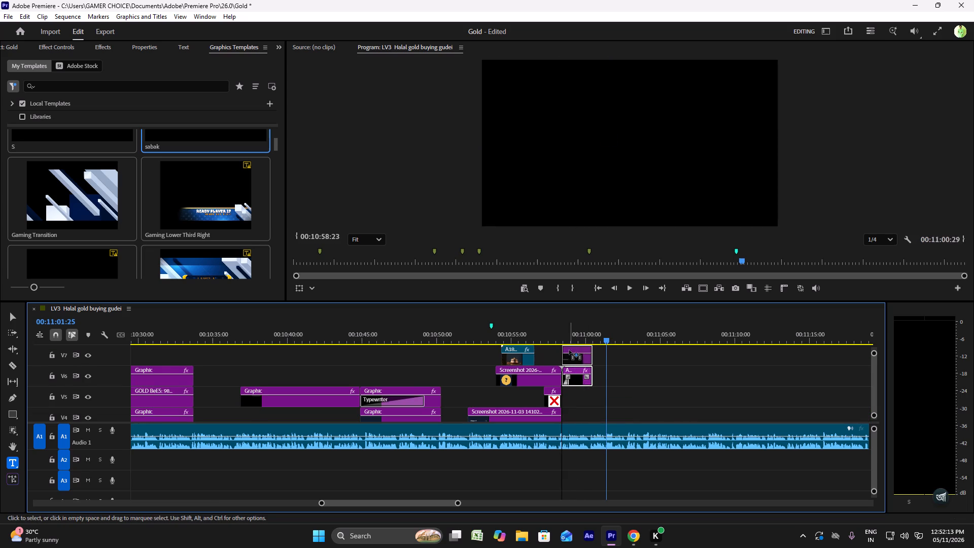
pyautogui.moveTo(569, 350); pyautogui.dragTo(558, 350)
pyautogui.keyDown('ctrl'); pyautogui.scroll(6, 558, 354); pyautogui.keyUp('ctrl')
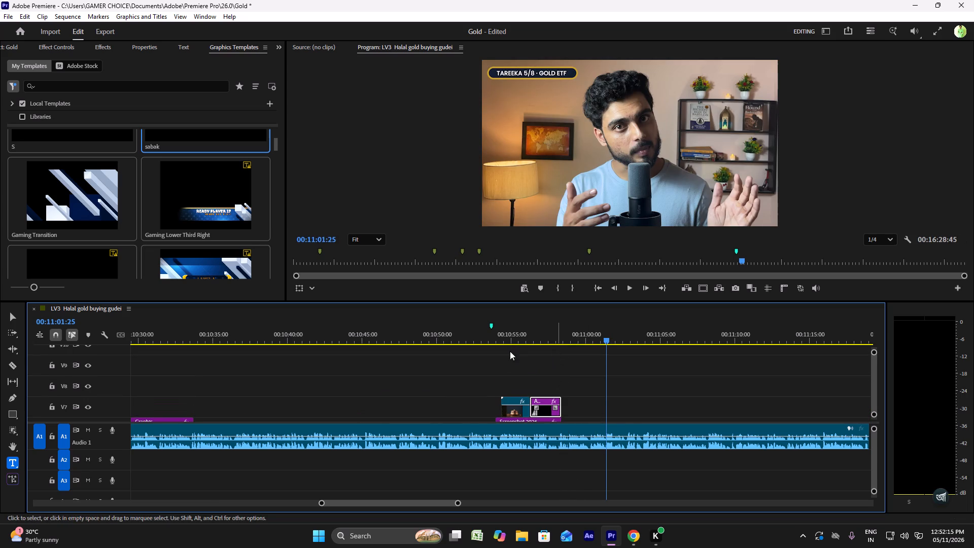
pyautogui.click(513, 339)
pyautogui.press('space')
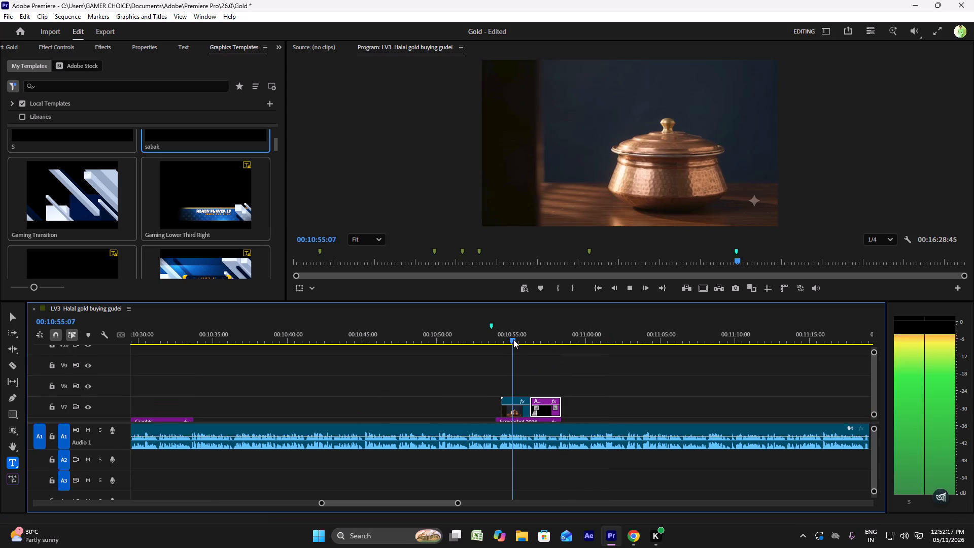
pyautogui.keyDown('alt'); pyautogui.scroll(9, 513, 339); pyautogui.keyUp('alt')
pyautogui.moveTo(586, 413); pyautogui.dragTo(513, 382)
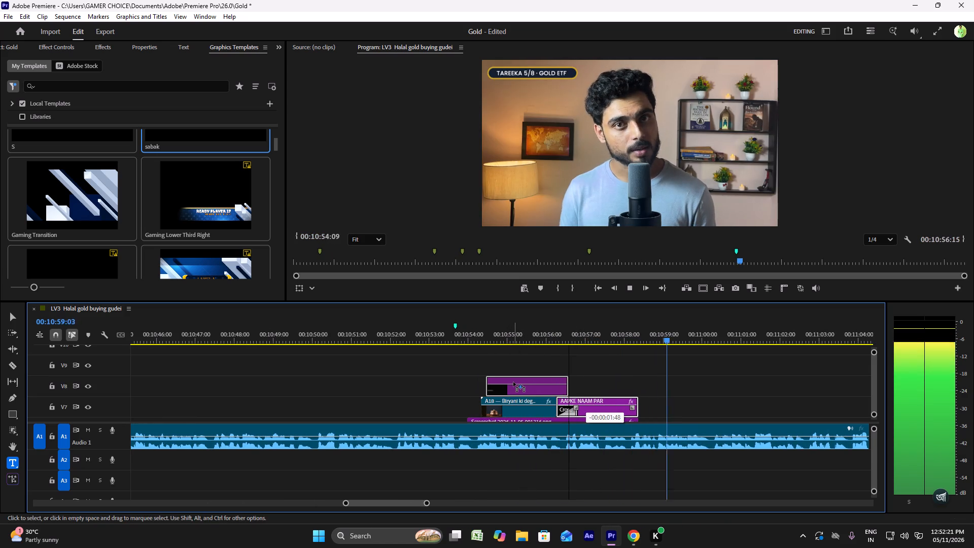
pyautogui.moveTo(513, 382); pyautogui.dragTo(511, 382)
pyautogui.press('space')
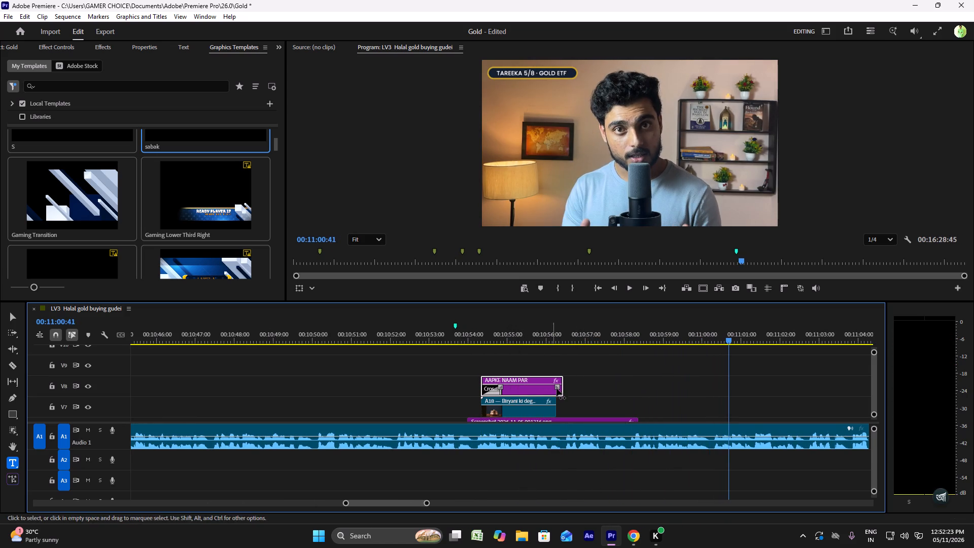
# Trim the caption's end to match the Biryani ki deg clip's end and play back the section.
pyautogui.moveTo(566, 385); pyautogui.dragTo(557, 384)
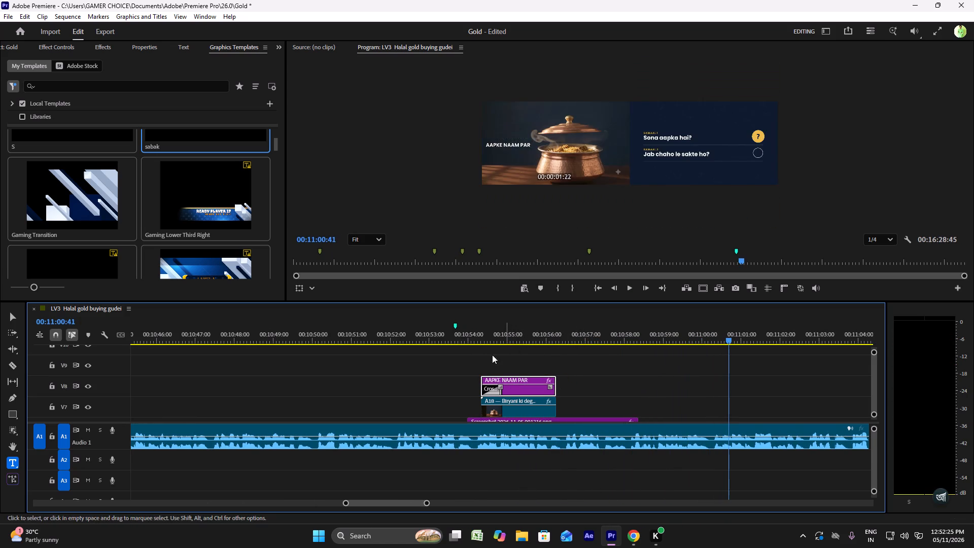
pyautogui.click(477, 337)
pyautogui.press('space')
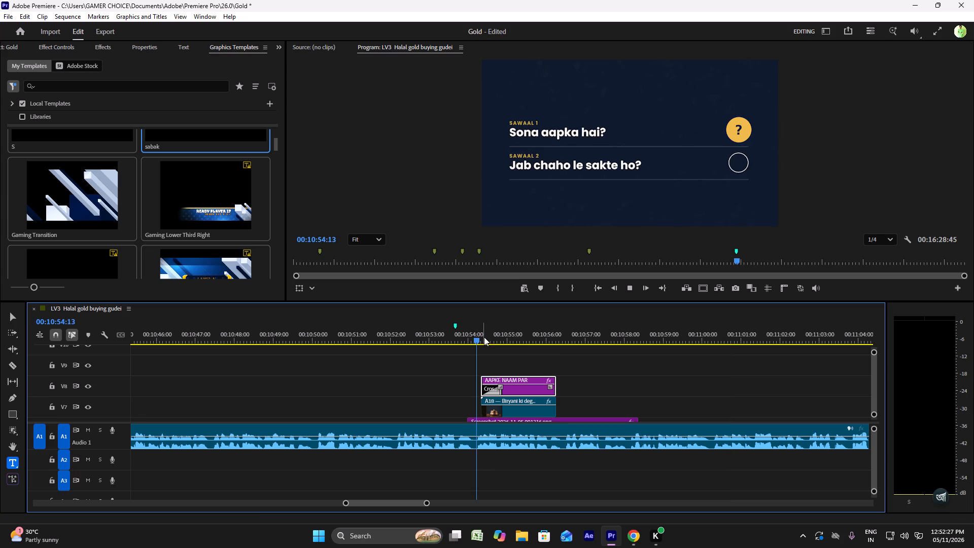
pyautogui.press('space')
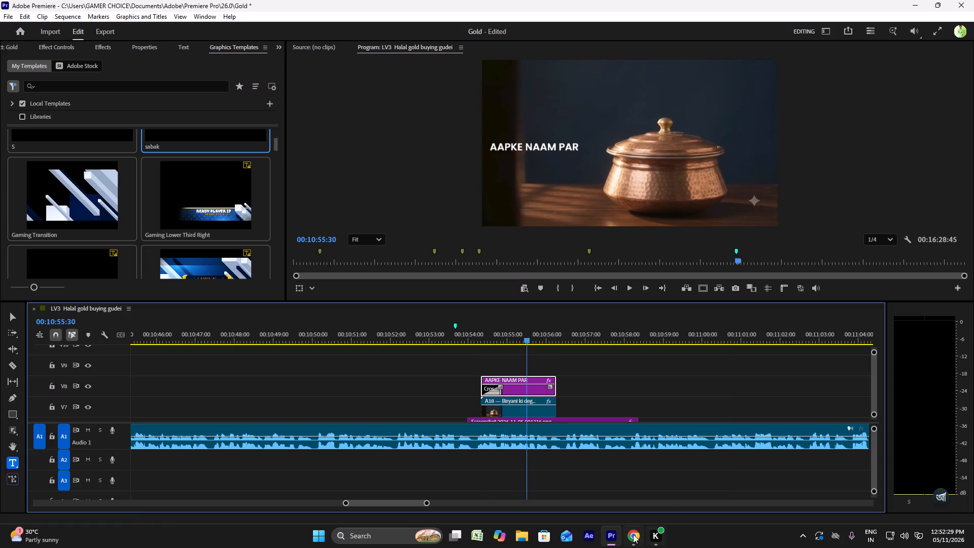
# Switch to the editor brief in Chrome and copy the caption text WAHI BADI DEG.
pyautogui.click(633, 533)
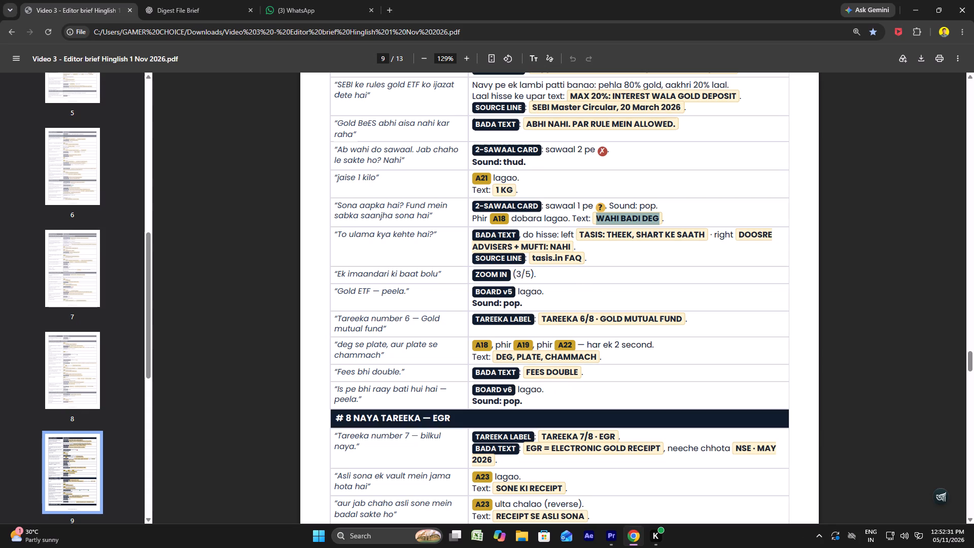
pyautogui.rightClick(605, 220)
pyautogui.click(631, 236)
# Switch to Premiere Pro and replace the AAPKE NAAM PAR caption above the Biryani ki deg clip with WAHI BADI DEG.
pyautogui.click(610, 533)
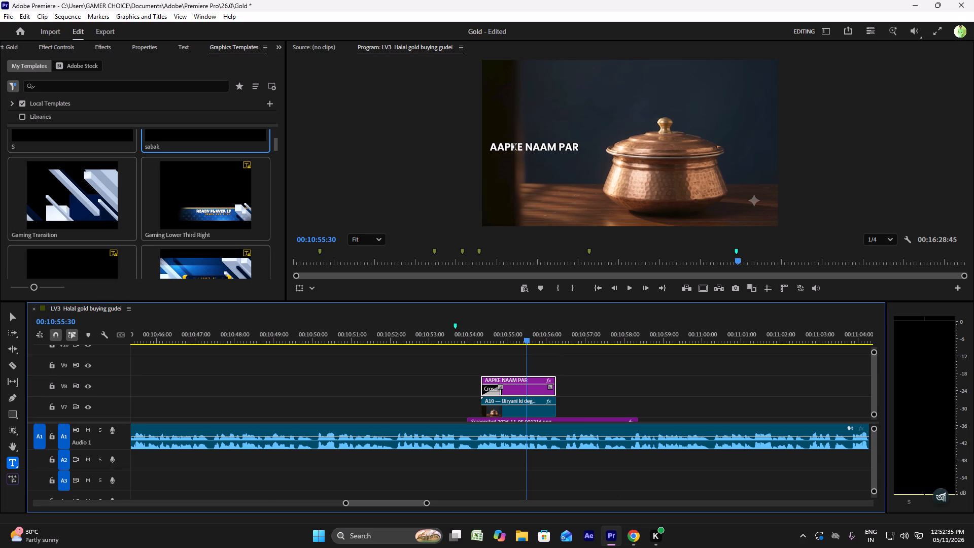
pyautogui.tripleClick(514, 148)
pyautogui.tripleClick(514, 148)
pyautogui.click(514, 148)
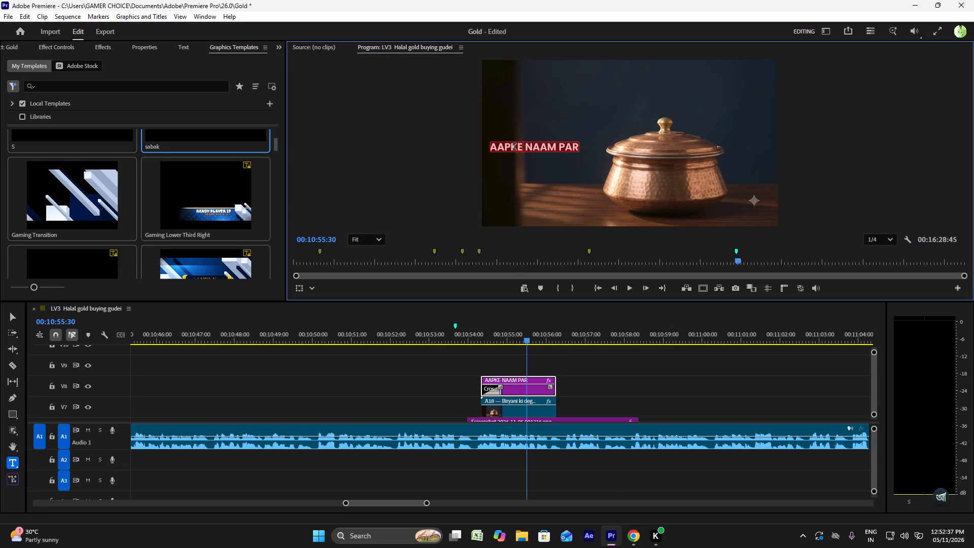
pyautogui.doubleClick(514, 148)
pyautogui.tripleClick(514, 148)
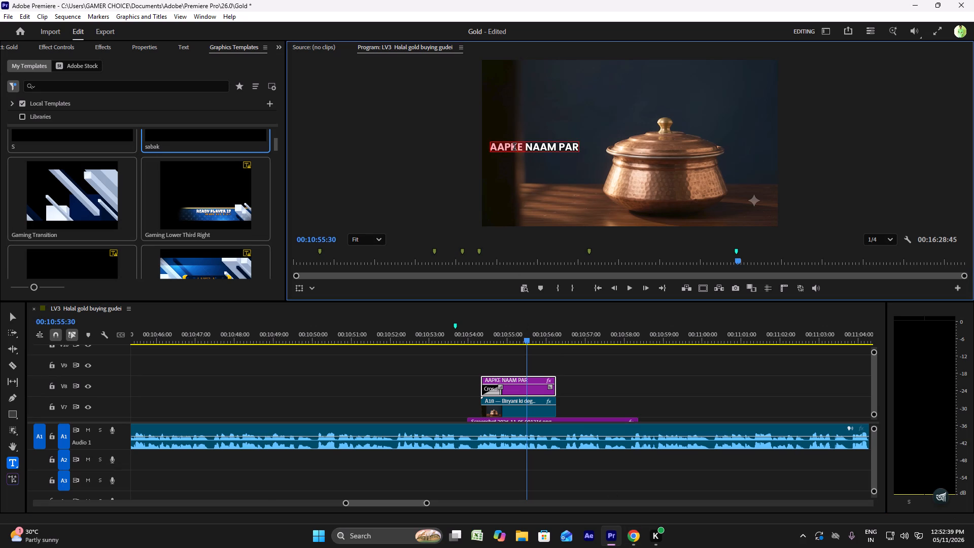
pyautogui.hotkey('ctrl', 'v')
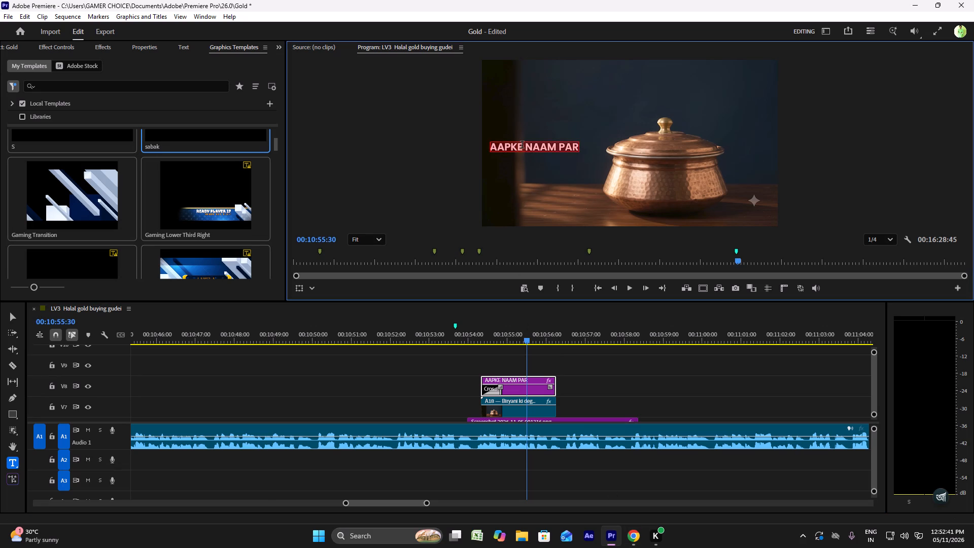
# Play back the captioned biryani section, extend the WAHI BADI DEG caption and A18 clip to end at about 00:10:56:25, and replay it.
pyautogui.click(473, 326)
pyautogui.press('space')
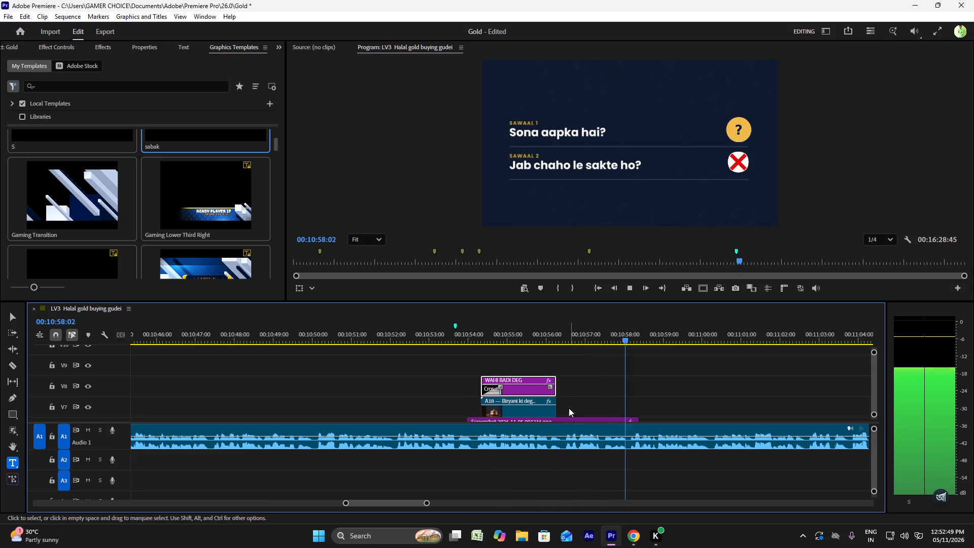
pyautogui.press('space')
pyautogui.moveTo(559, 391); pyautogui.dragTo(566, 391)
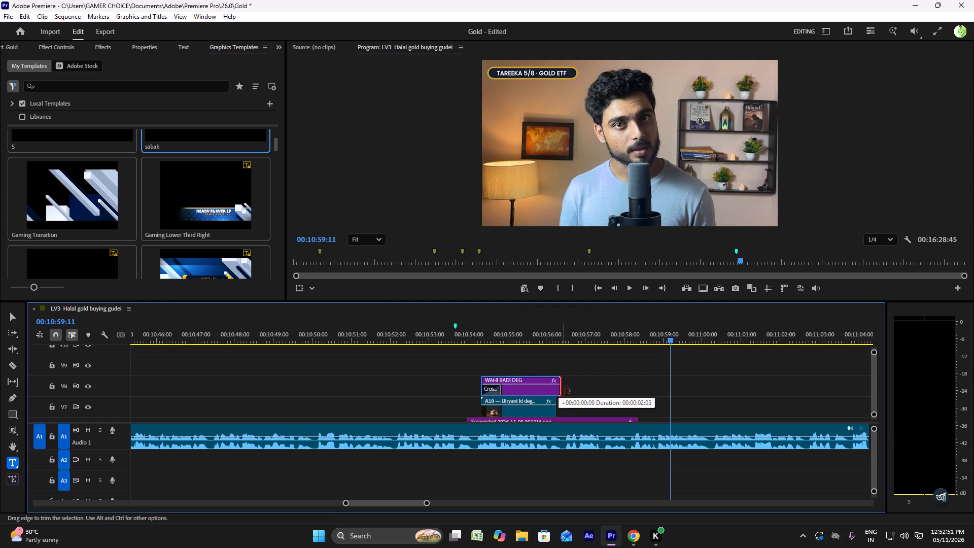
pyautogui.moveTo(566, 391); pyautogui.dragTo(566, 391)
pyautogui.moveTo(560, 406); pyautogui.dragTo(567, 410)
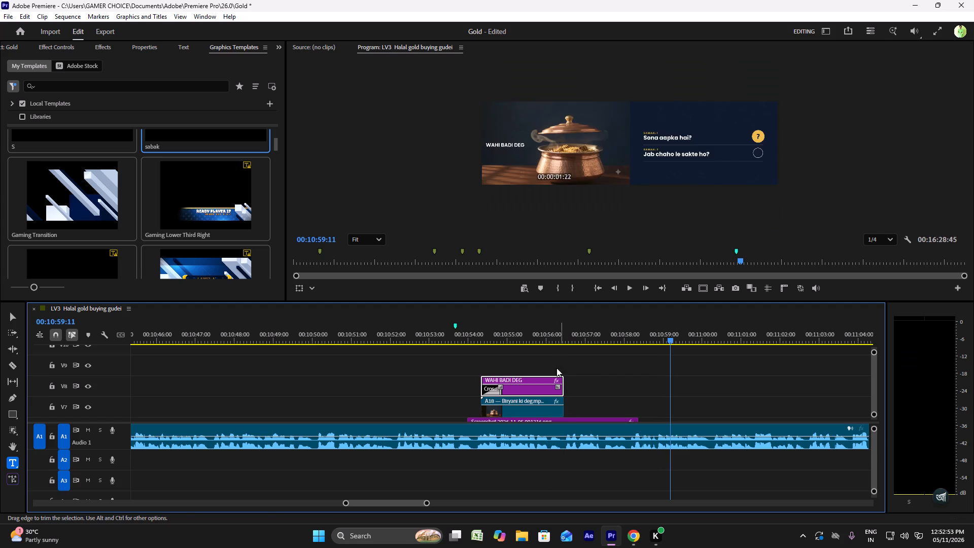
pyautogui.click(529, 338)
pyautogui.press('space')
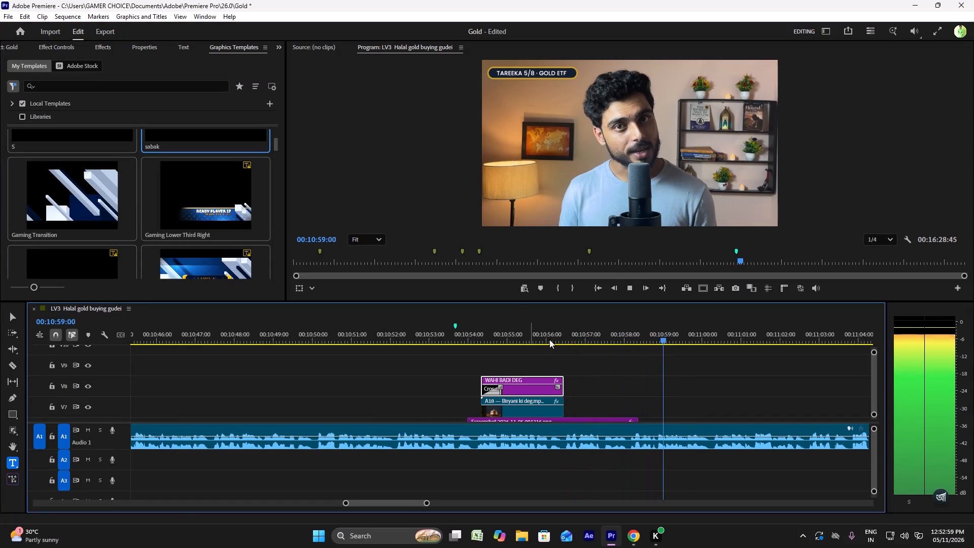
pyautogui.press('space')
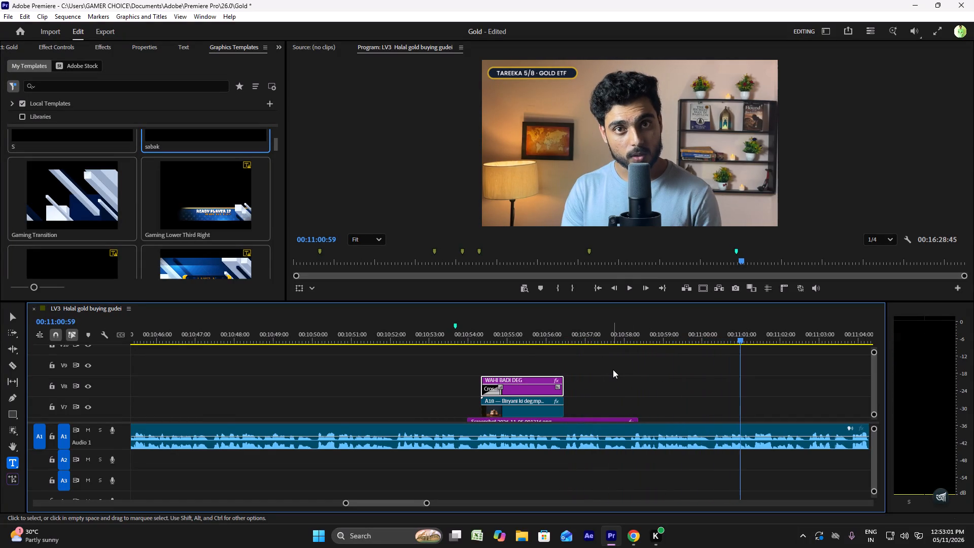
# Listen to the narration after the question card up to about 00:11:04:29 and return the playhead to about 00:10:58:06.
pyautogui.press('space')
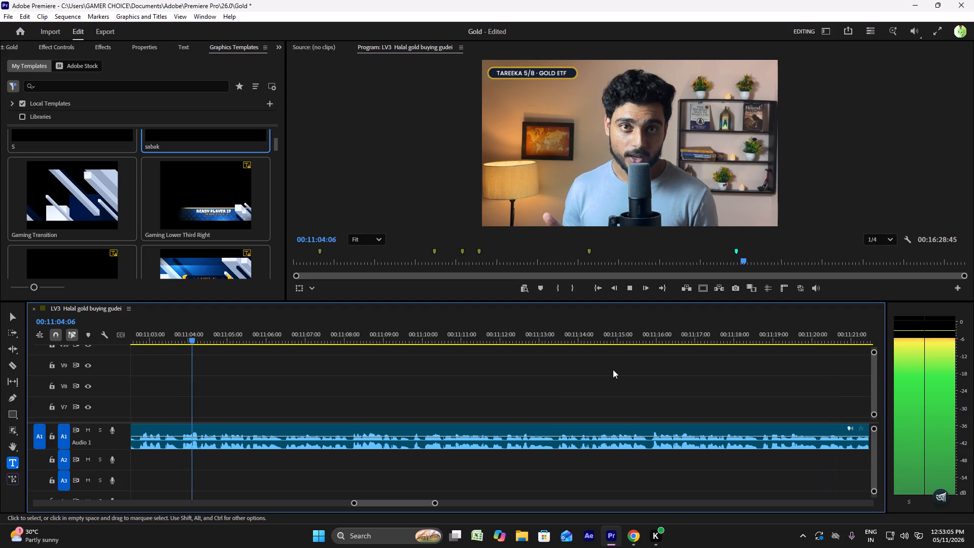
pyautogui.press('space')
pyautogui.keyDown('alt'); pyautogui.scroll(-5, 613, 369); pyautogui.keyUp('alt')
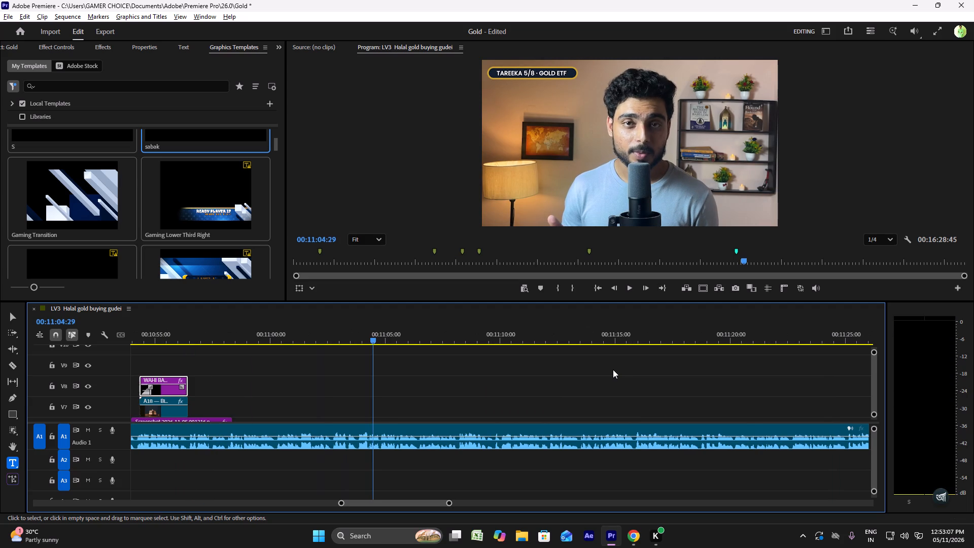
pyautogui.scroll(-5, 613, 369)
pyautogui.click(228, 340)
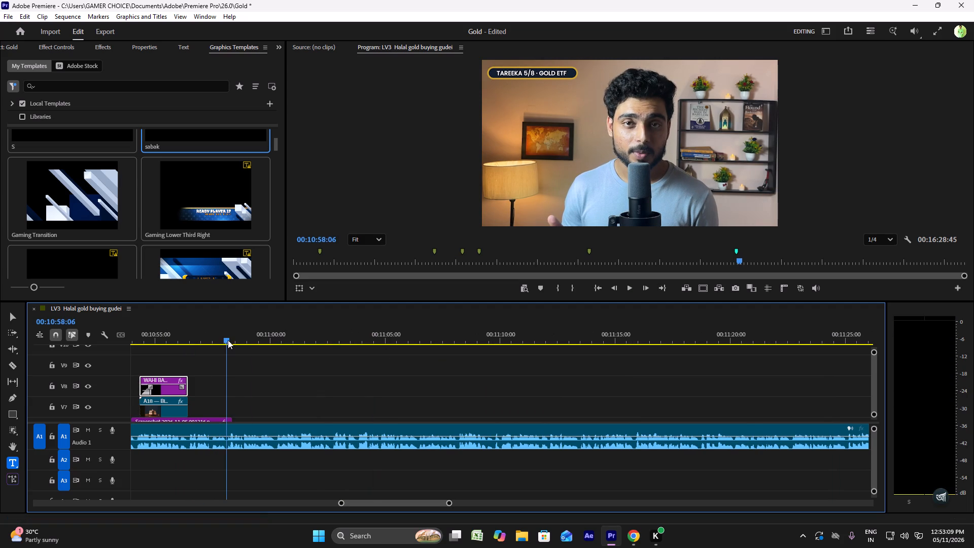
pyautogui.click(8, 46)
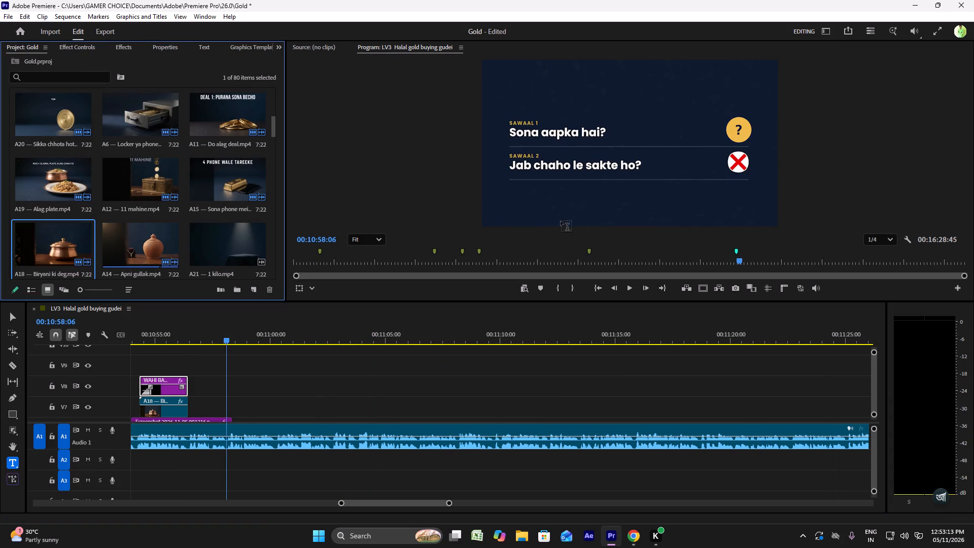
# Close Premiere Pro, saving the changes to Gold.prproj.
pyautogui.click(956, 4)
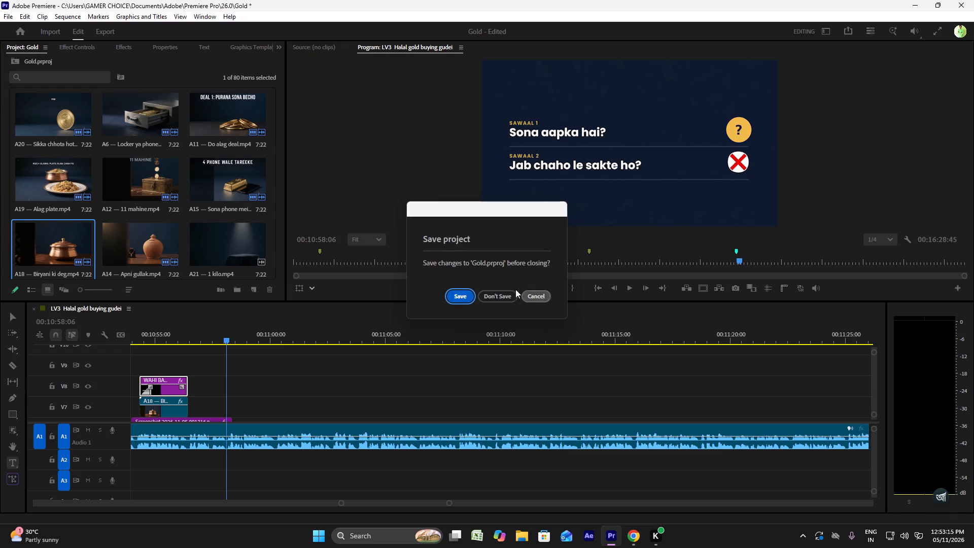
pyautogui.click(459, 292)
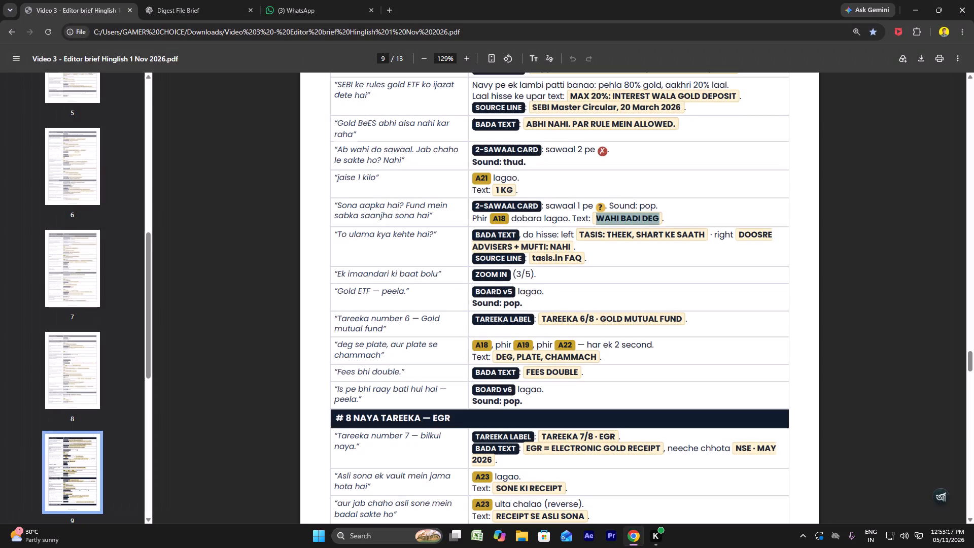
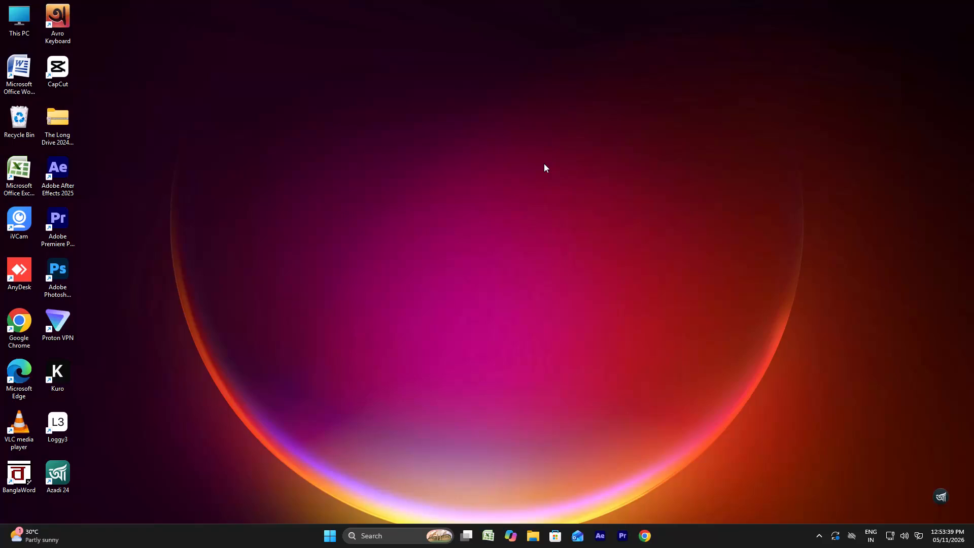
# Open the Shut Down Windows dialog from the desktop.
pyautogui.hotkey('alt', 'F4')
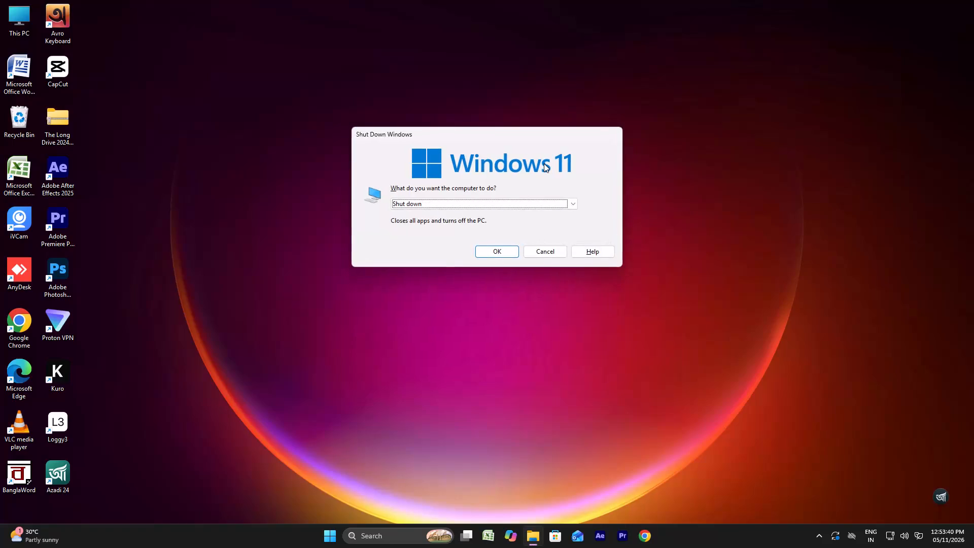